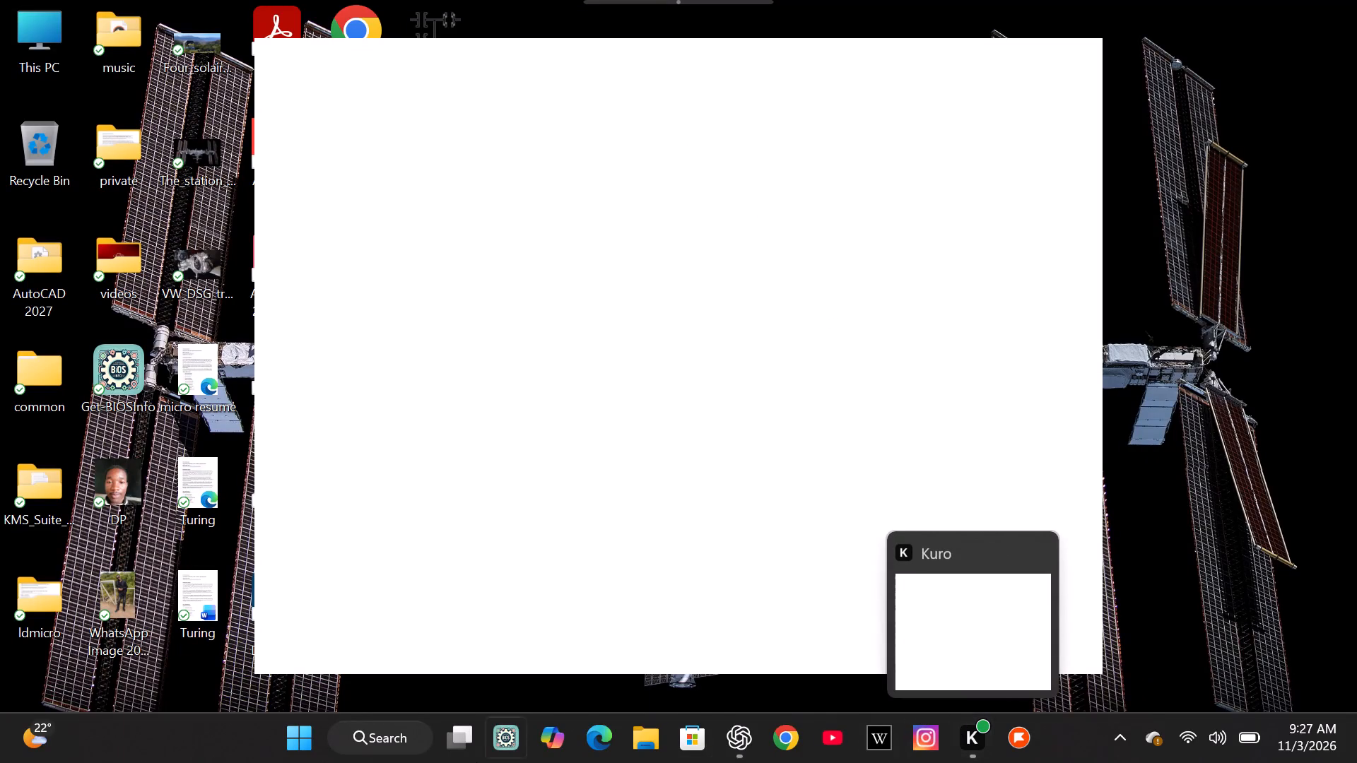
Search the computer's apps for "wor" and open Word from the best match.
left_click(401, 733)
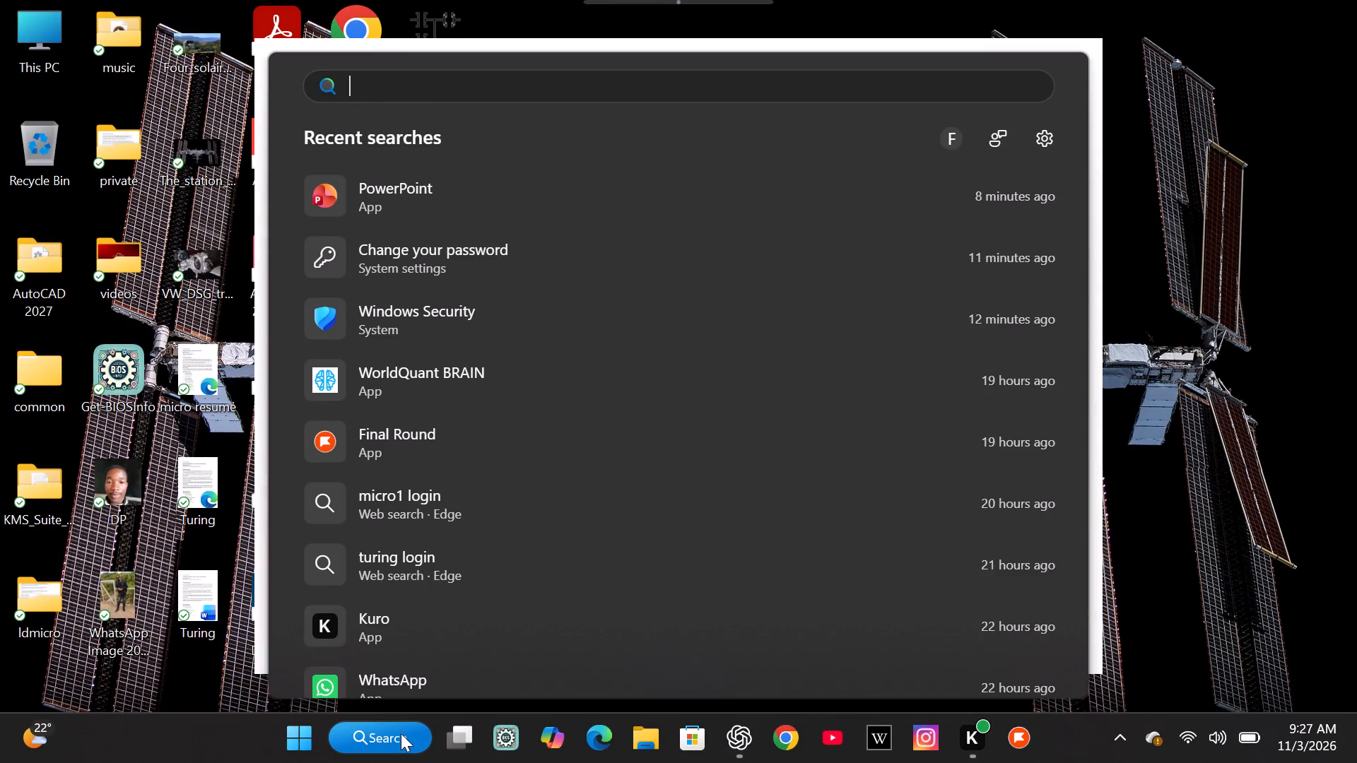
double_click(564, 362)
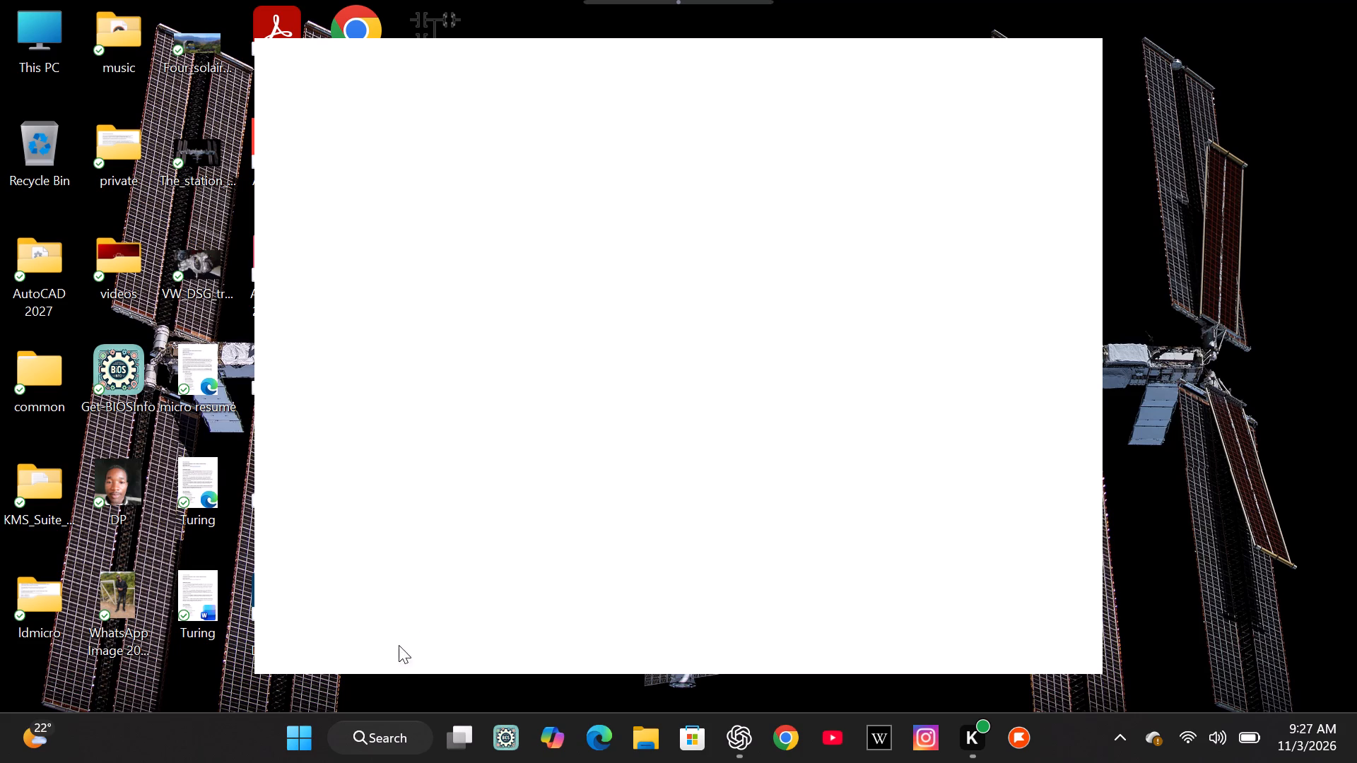
left_click(370, 737)
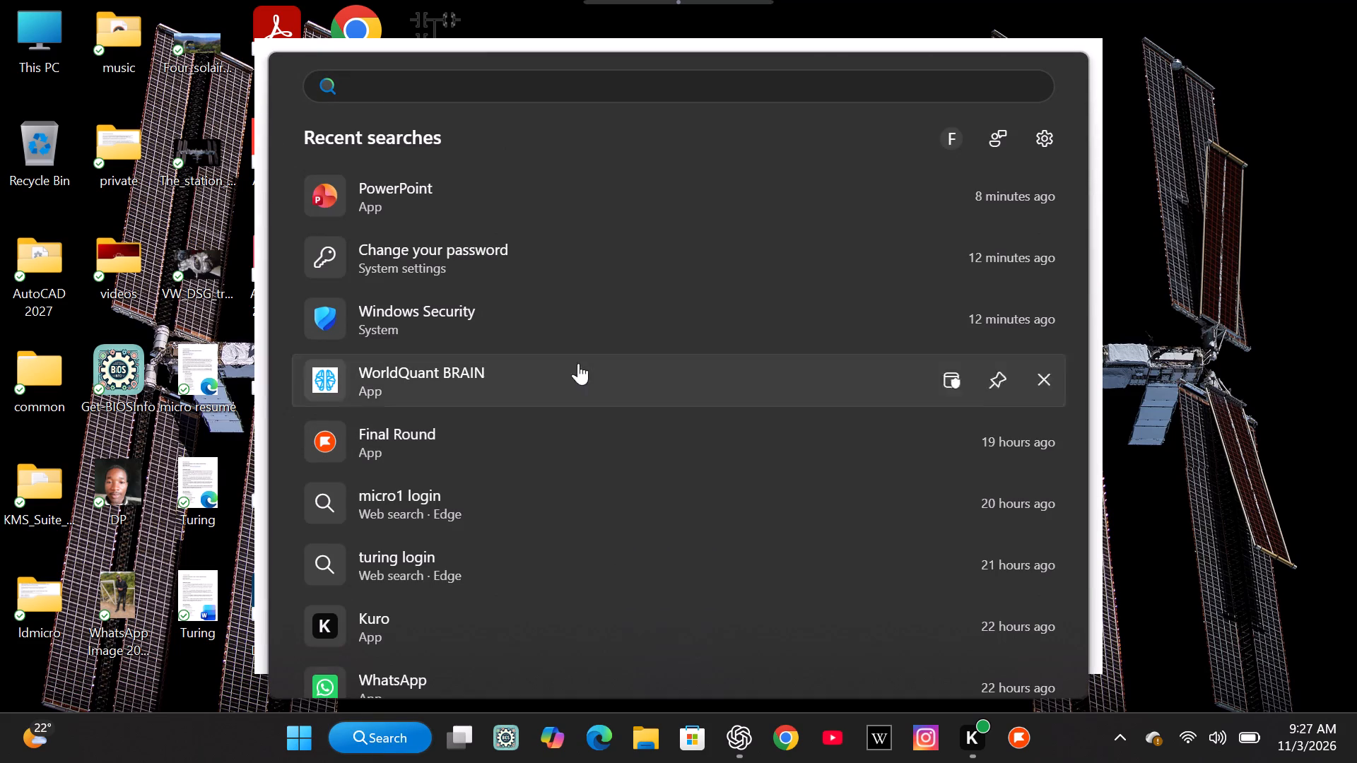
left_click(574, 76)
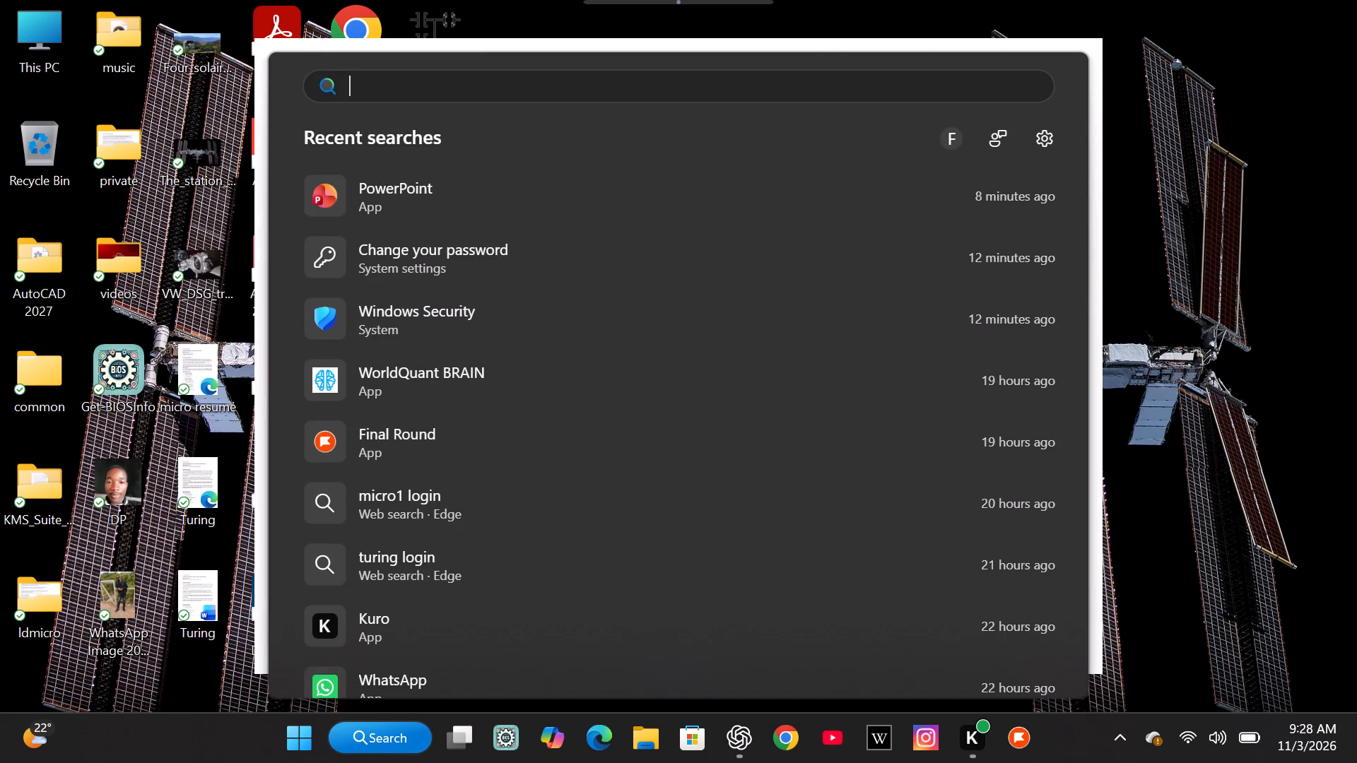
type("wor")
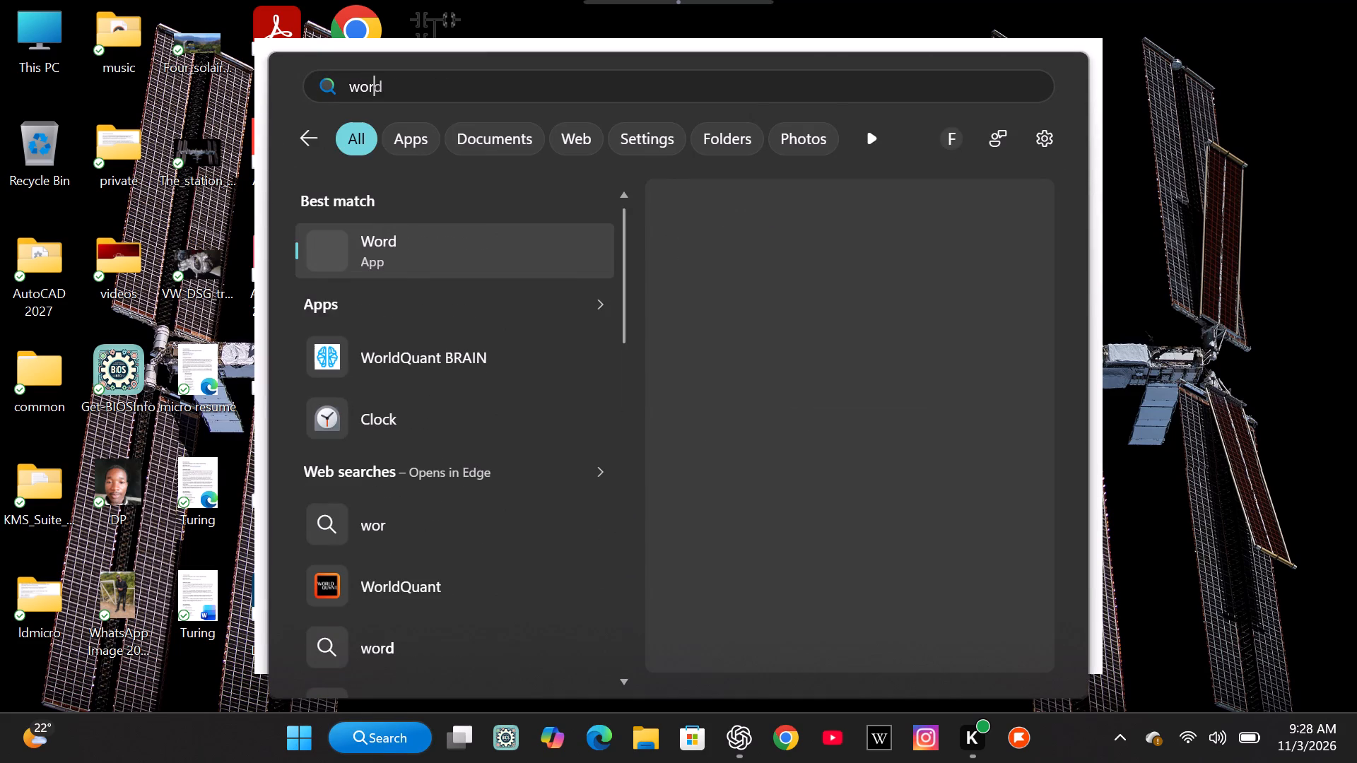
left_click(736, 420)
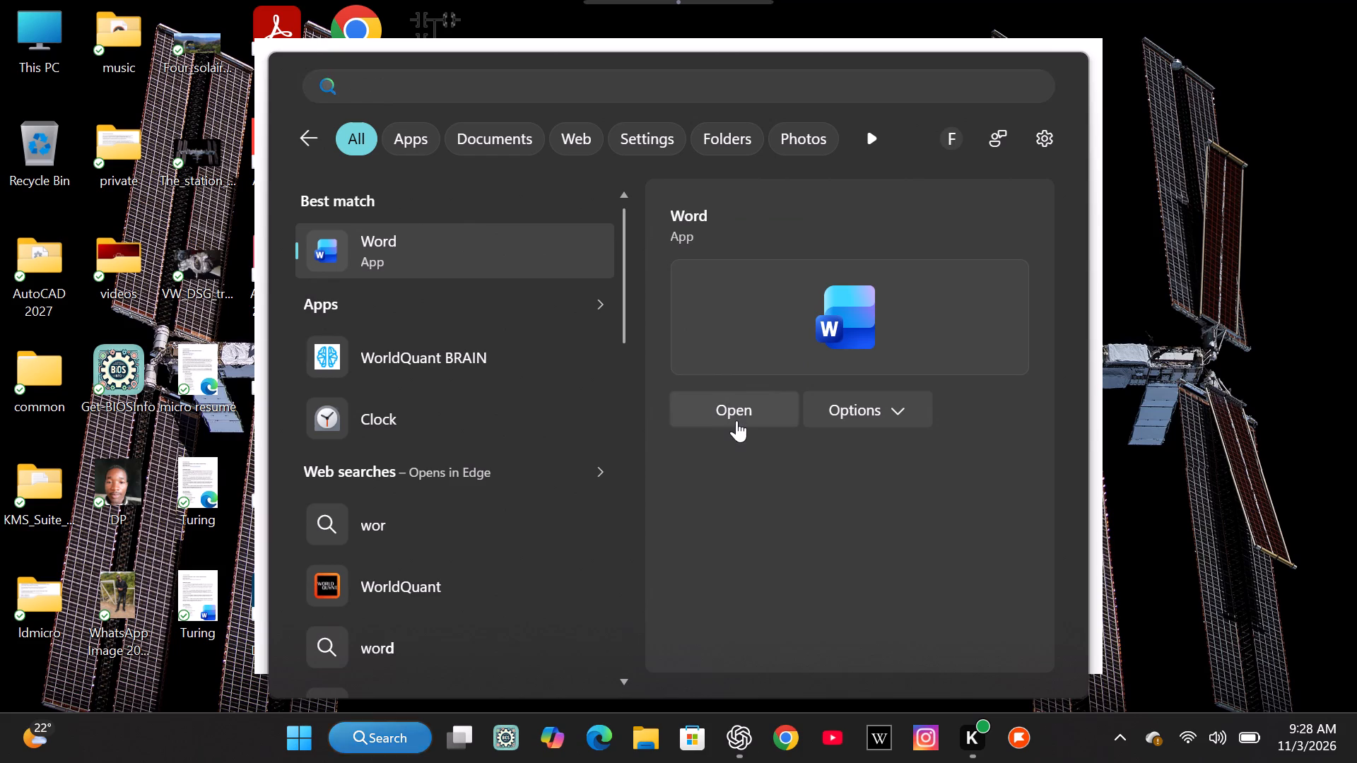
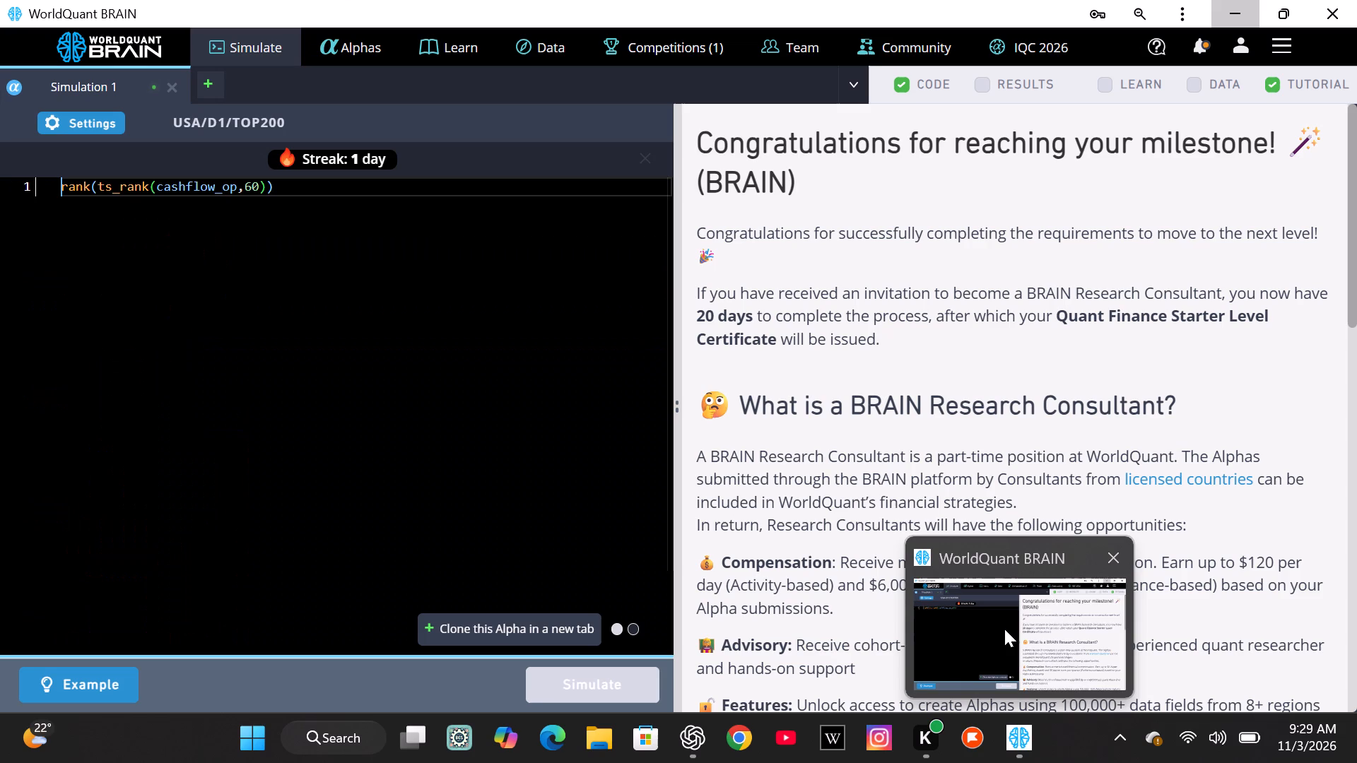
Switch to WorldQuant BRAIN and replace the Simulation 1 expression with the copied group_neutralize(rank(ts_rank(-returns,20)), industry).
left_click(1004, 629)
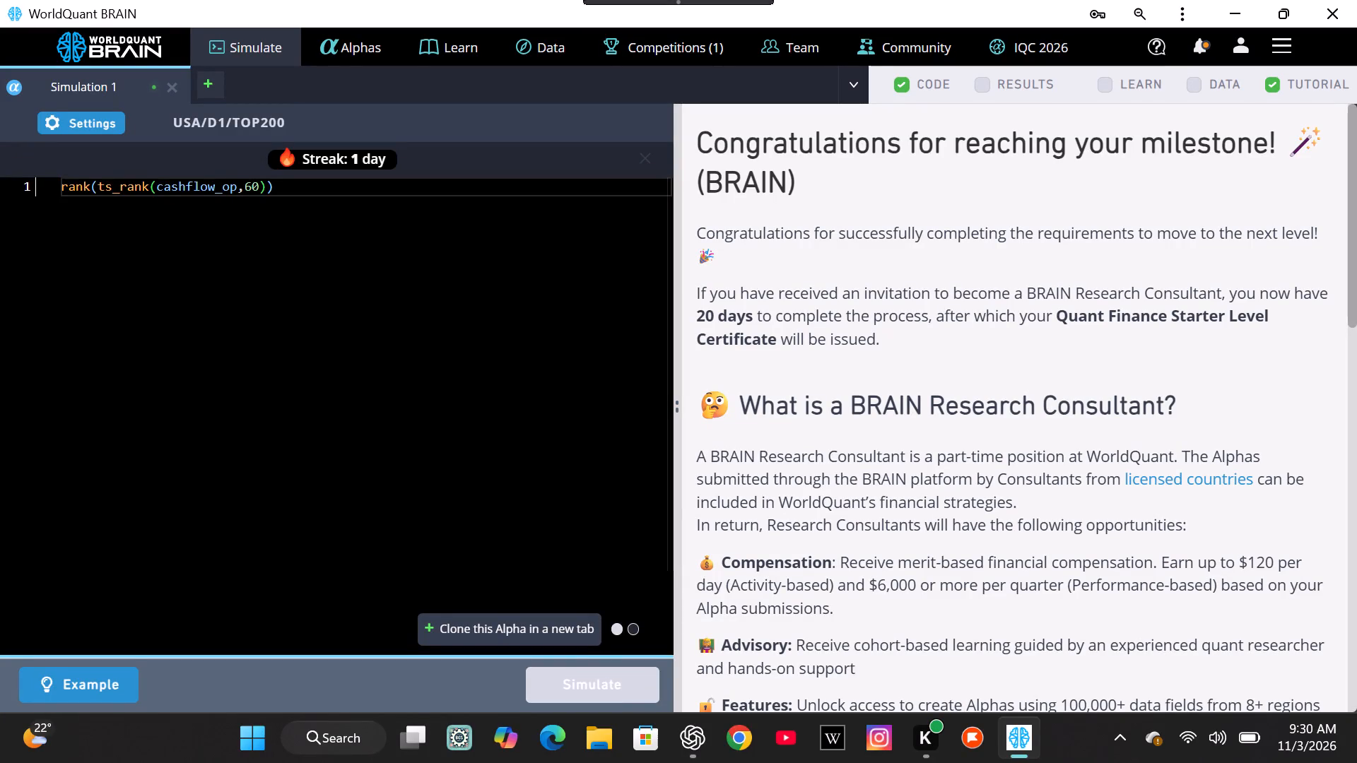
left_click(437, 179)
key("BackSpace")
key("BackSpace")
key("BackSpace")
key("BackSpace")
key("BackSpace")
key("BackSpace")
key("BackSpace")
key("BackSpace")
key("BackSpace")
key("BackSpace")
key("BackSpace")
key("BackSpace")
key("BackSpace")
key("BackSpace")
key("BackSpace")
key("BackSpace")
key("BackSpace")
key("BackSpace")
key("BackSpace")
key("BackSpace")
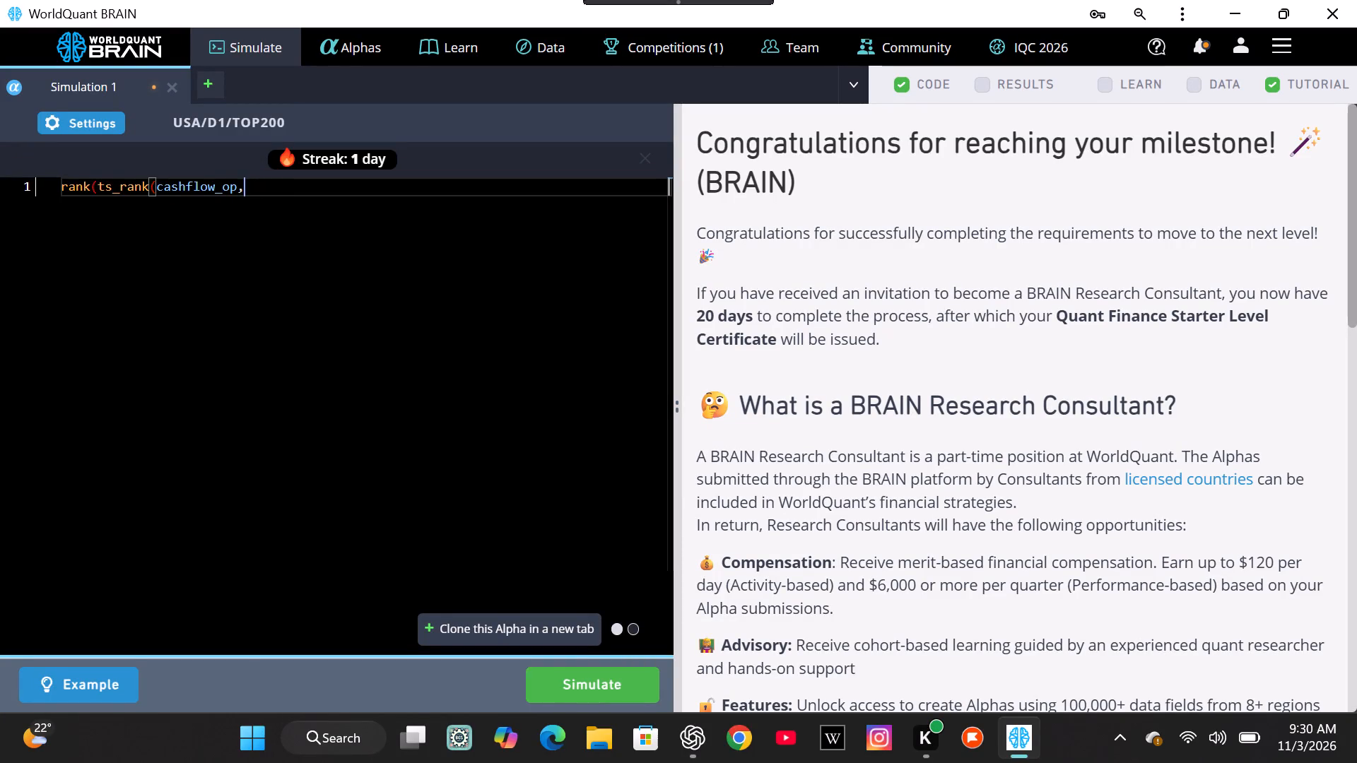
key("ctrl+v")
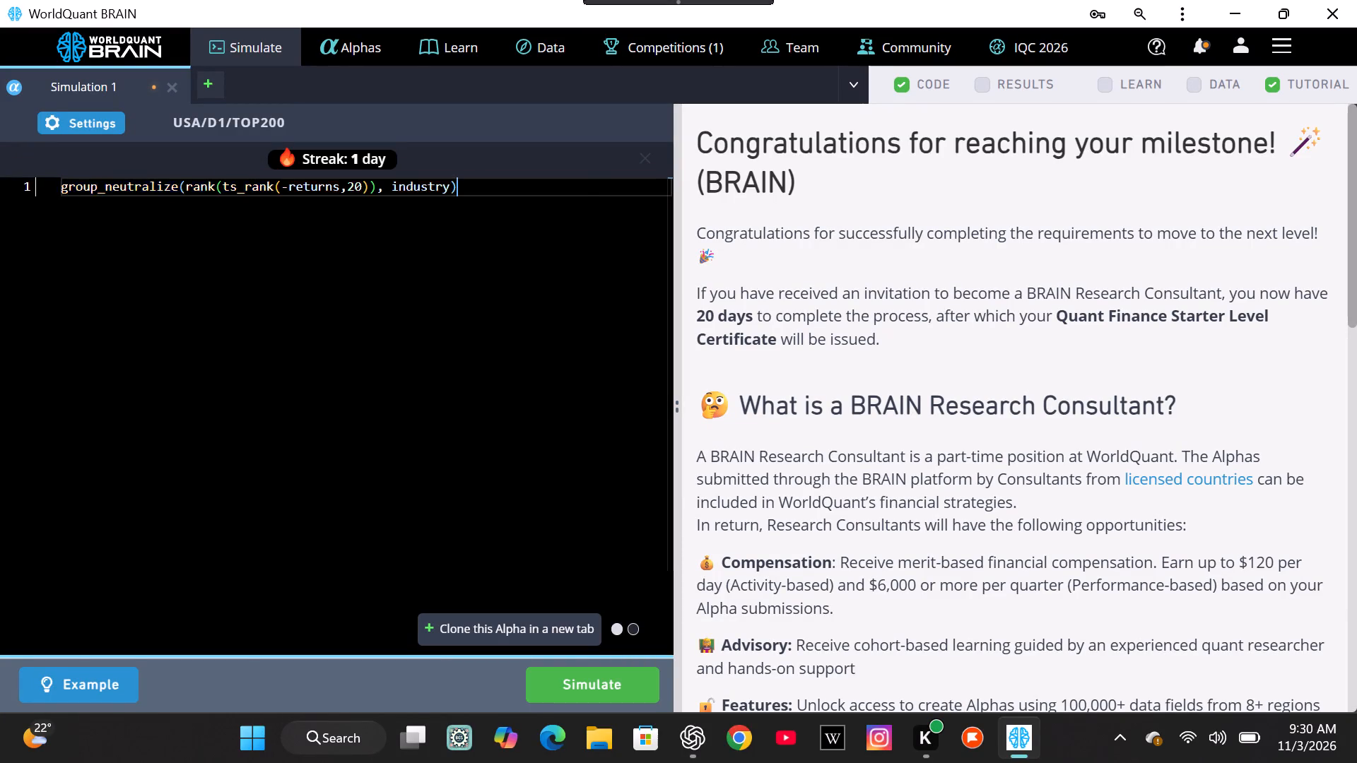
Configure and apply the simulation settings with truncation 0.08, universe TOP1000 and neutralization by Industry.
left_click(85, 136)
left_click(103, 125)
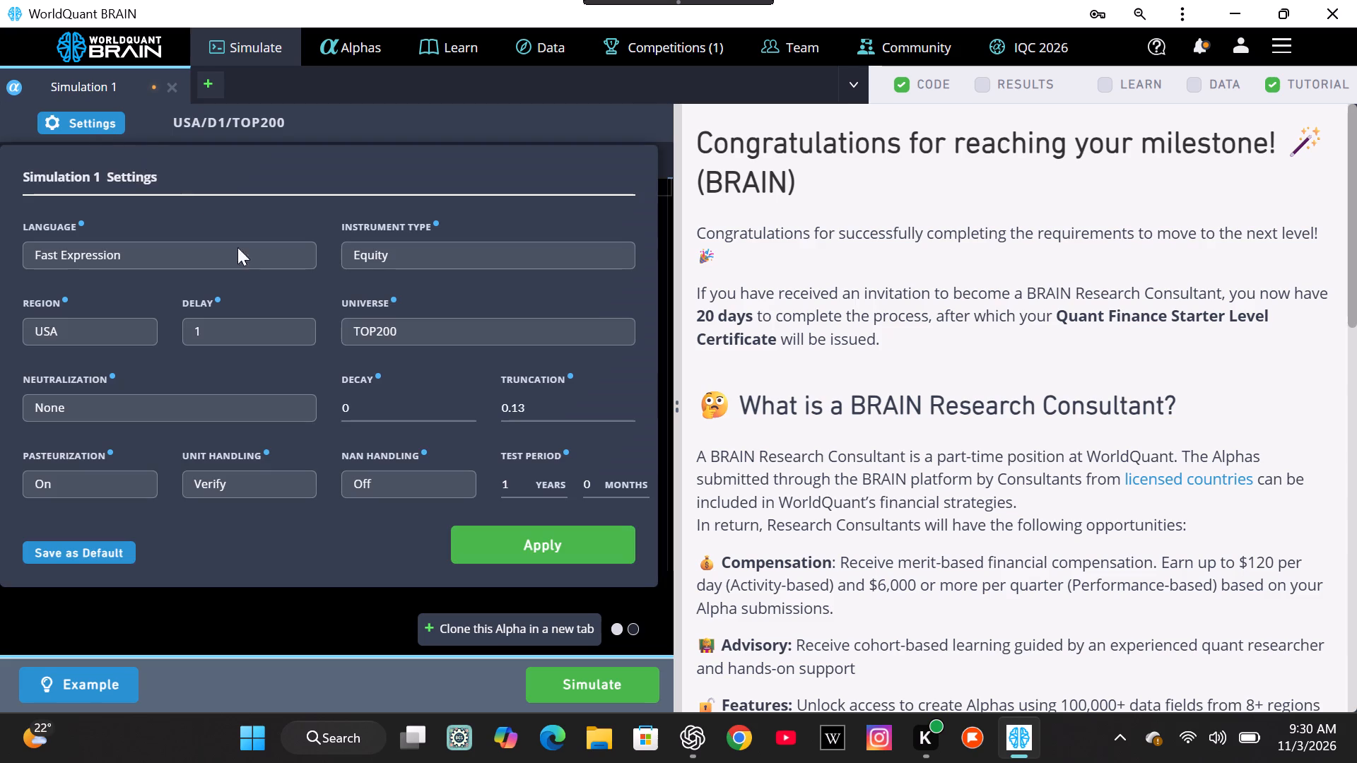
left_click(631, 408)
left_click(631, 408)
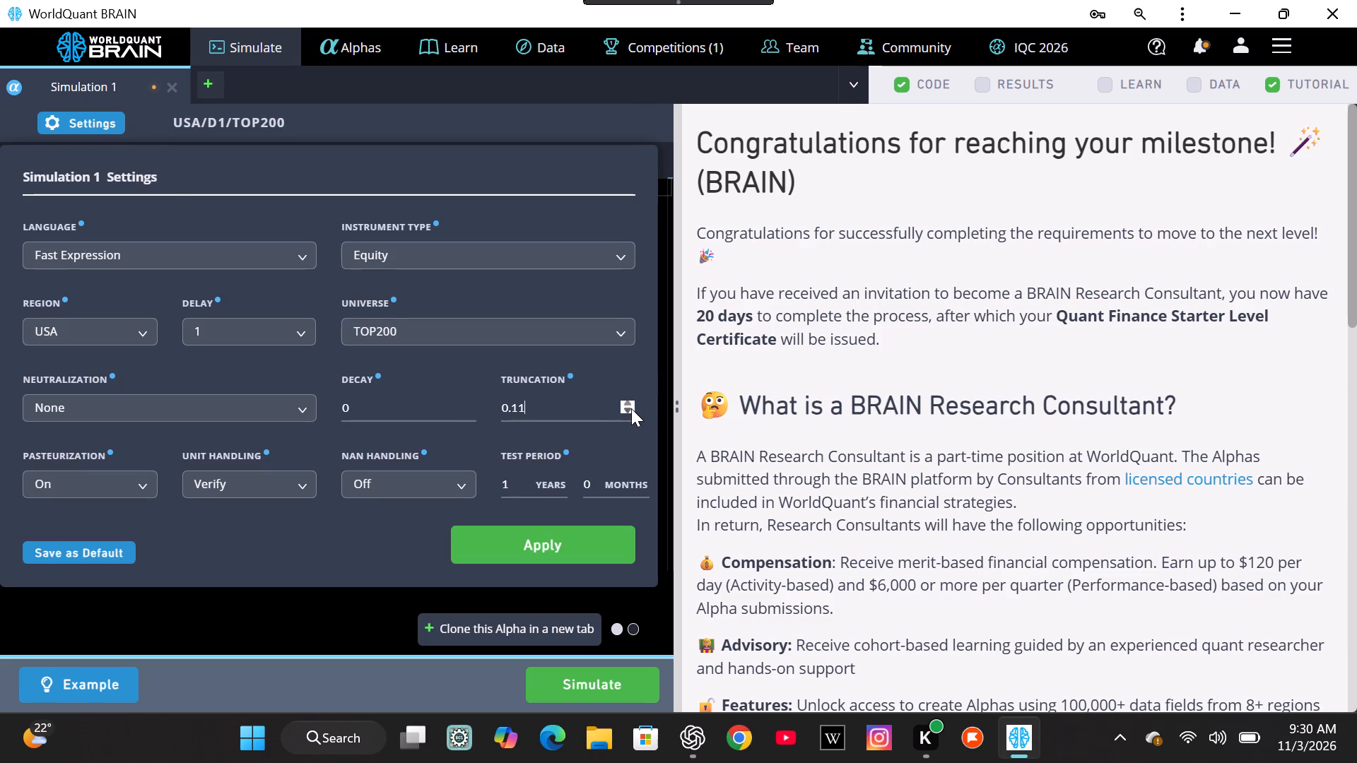
double_click(631, 408)
left_click(631, 408)
left_click(459, 322)
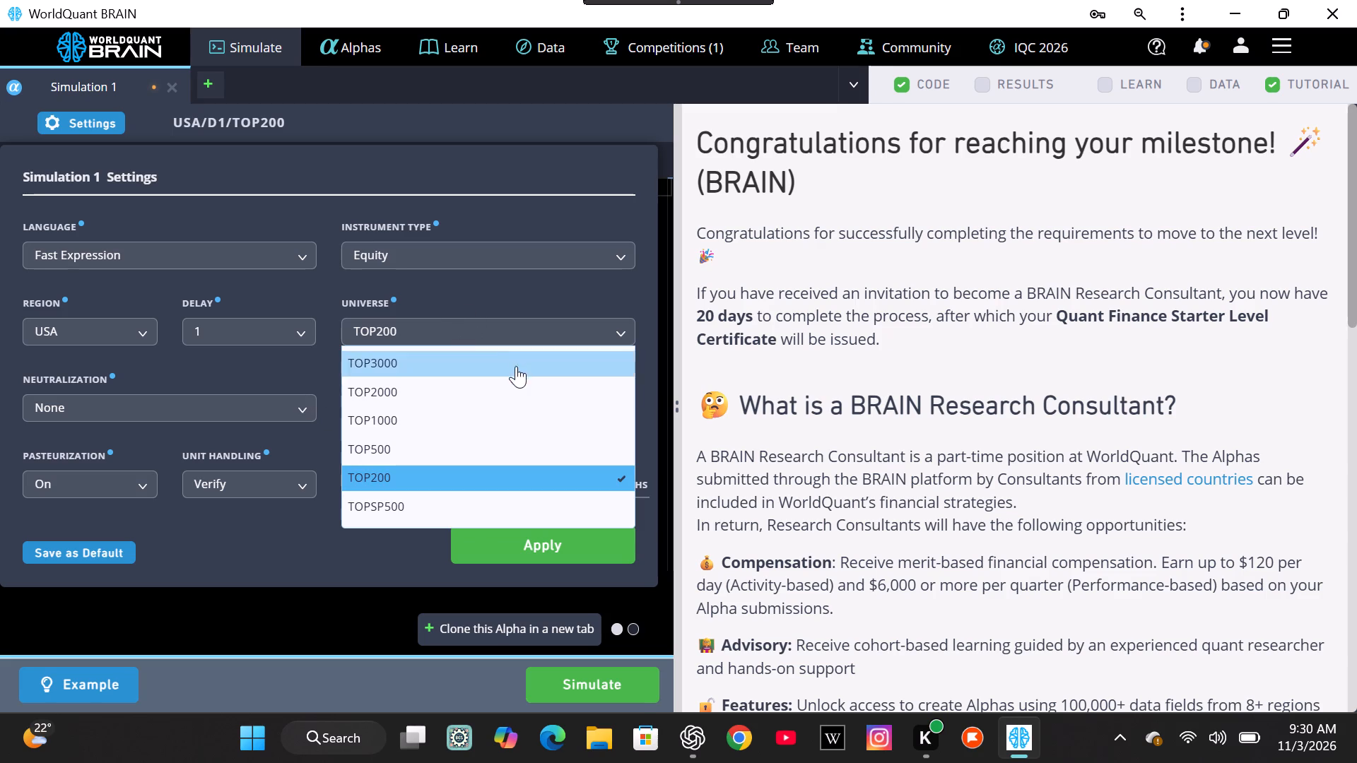
left_click(451, 429)
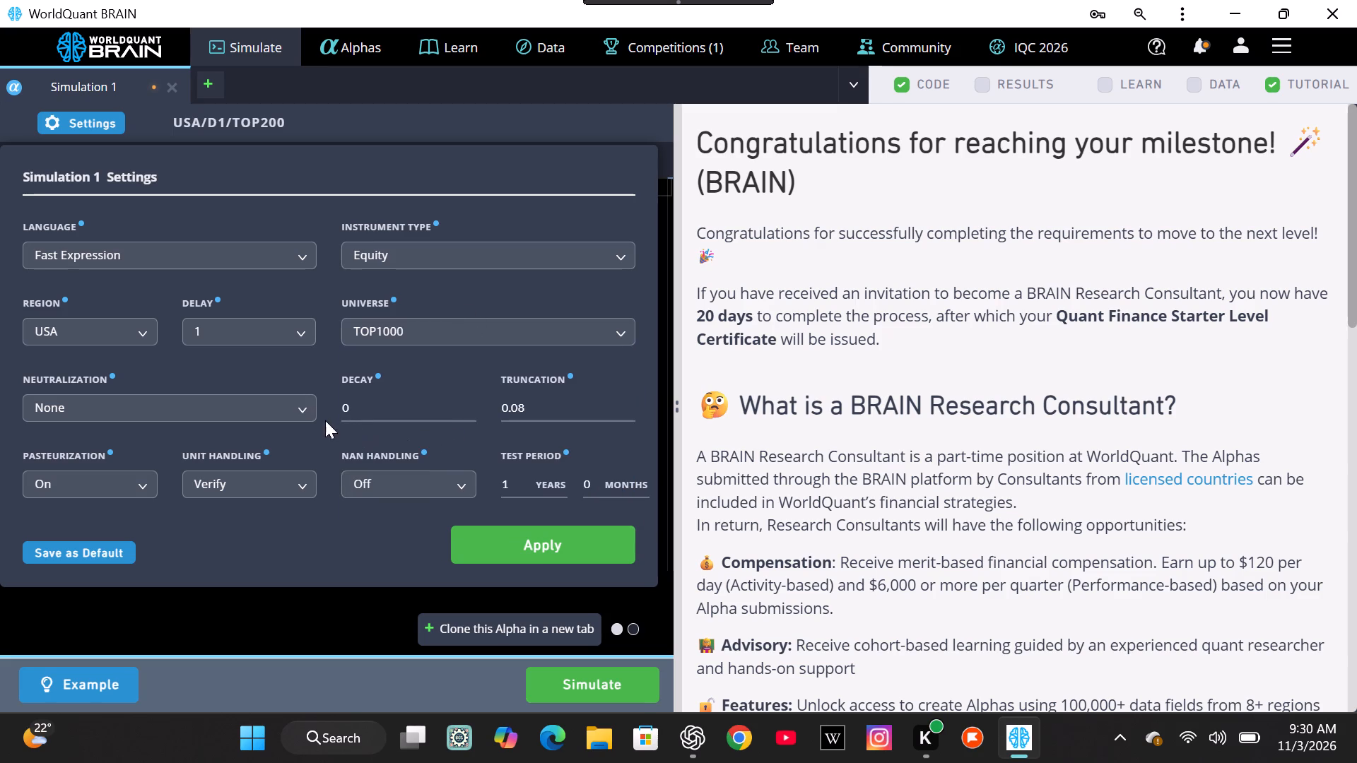
left_click(305, 412)
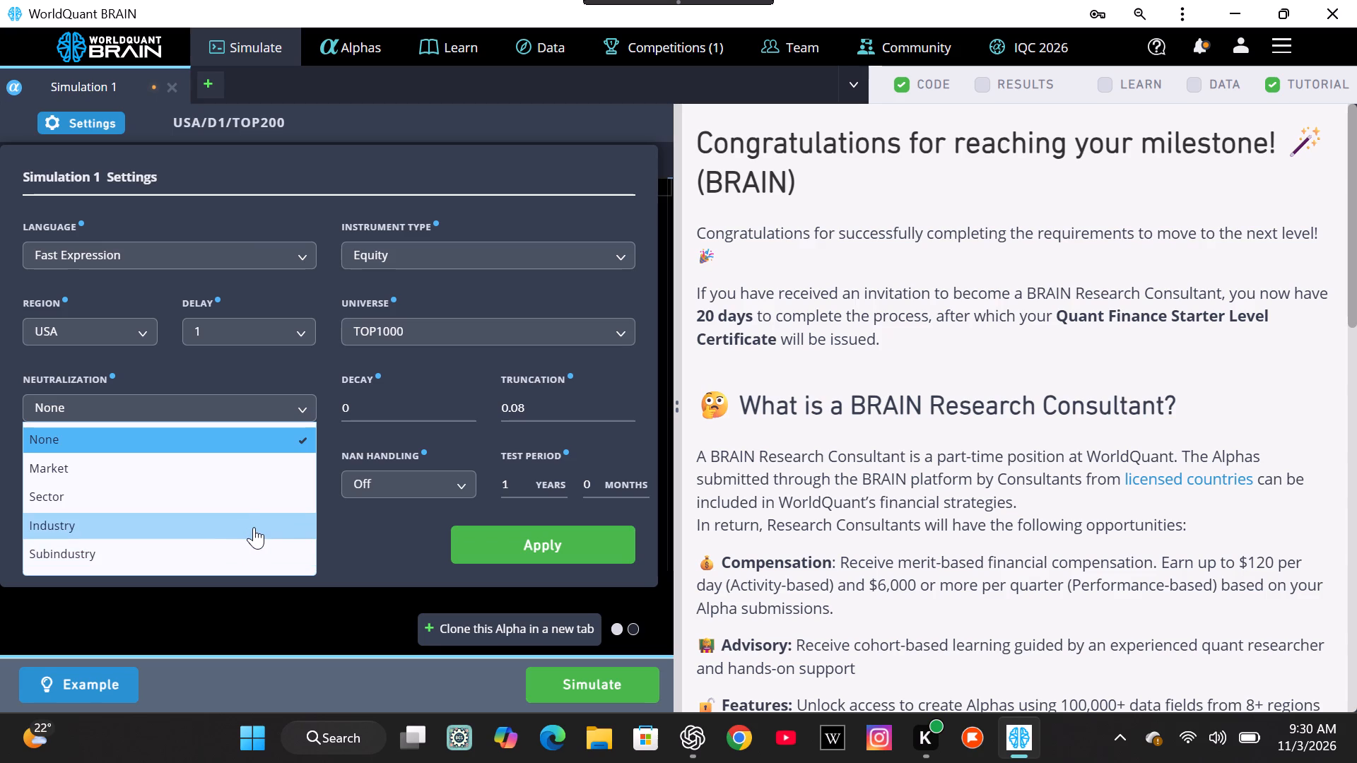
left_click(254, 530)
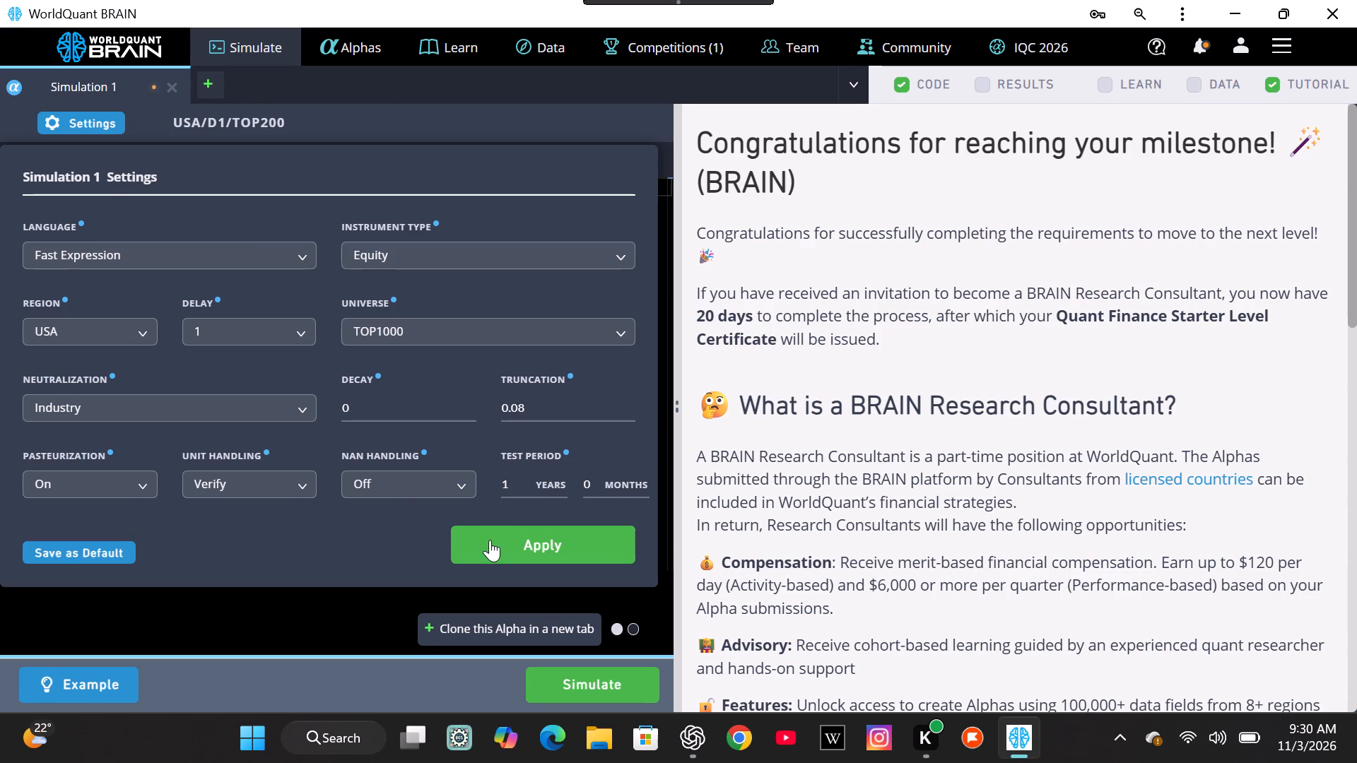
left_click(490, 540)
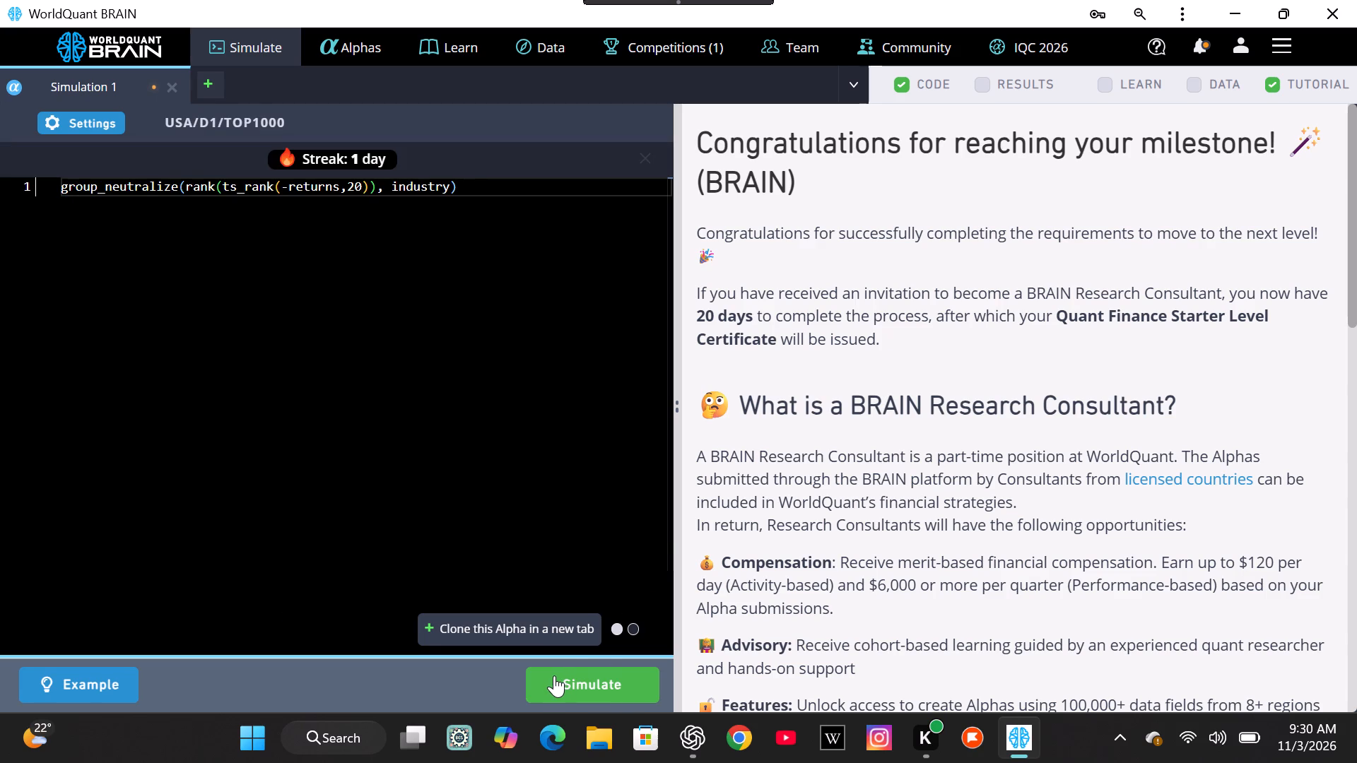
Run the simulation of the group_neutralize alpha.
left_click(554, 675)
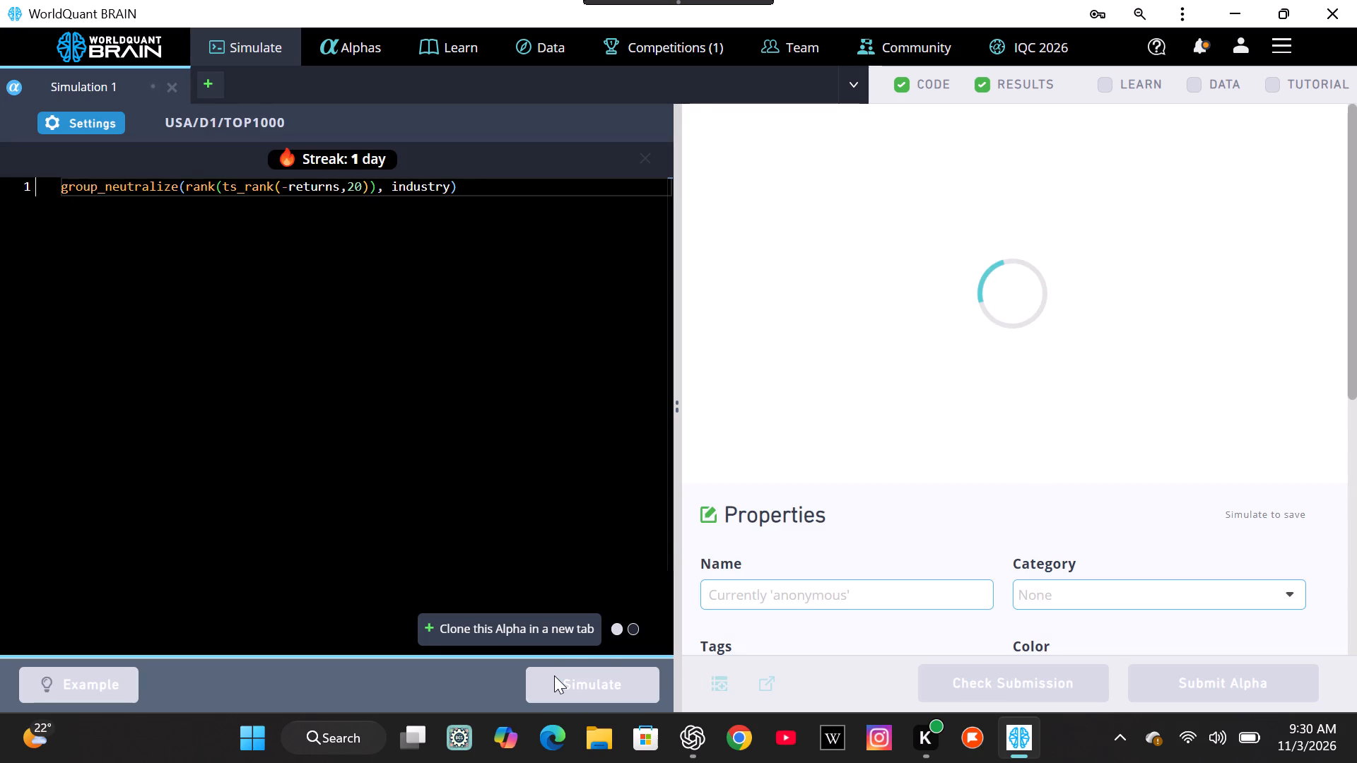
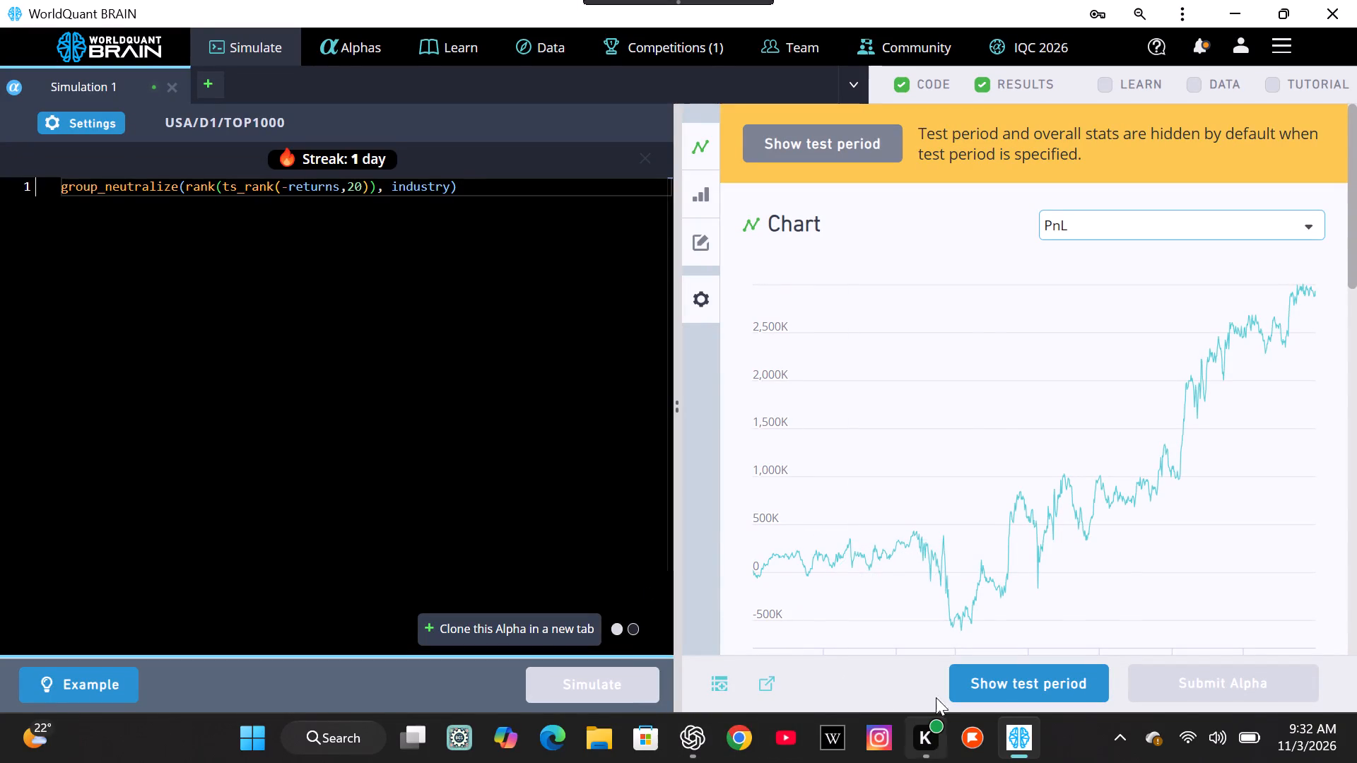
Copy the whole IS Summary section of the simulation results, from its heading through the yearly table's 2022 row.
scroll(994, 417, "down", 3)
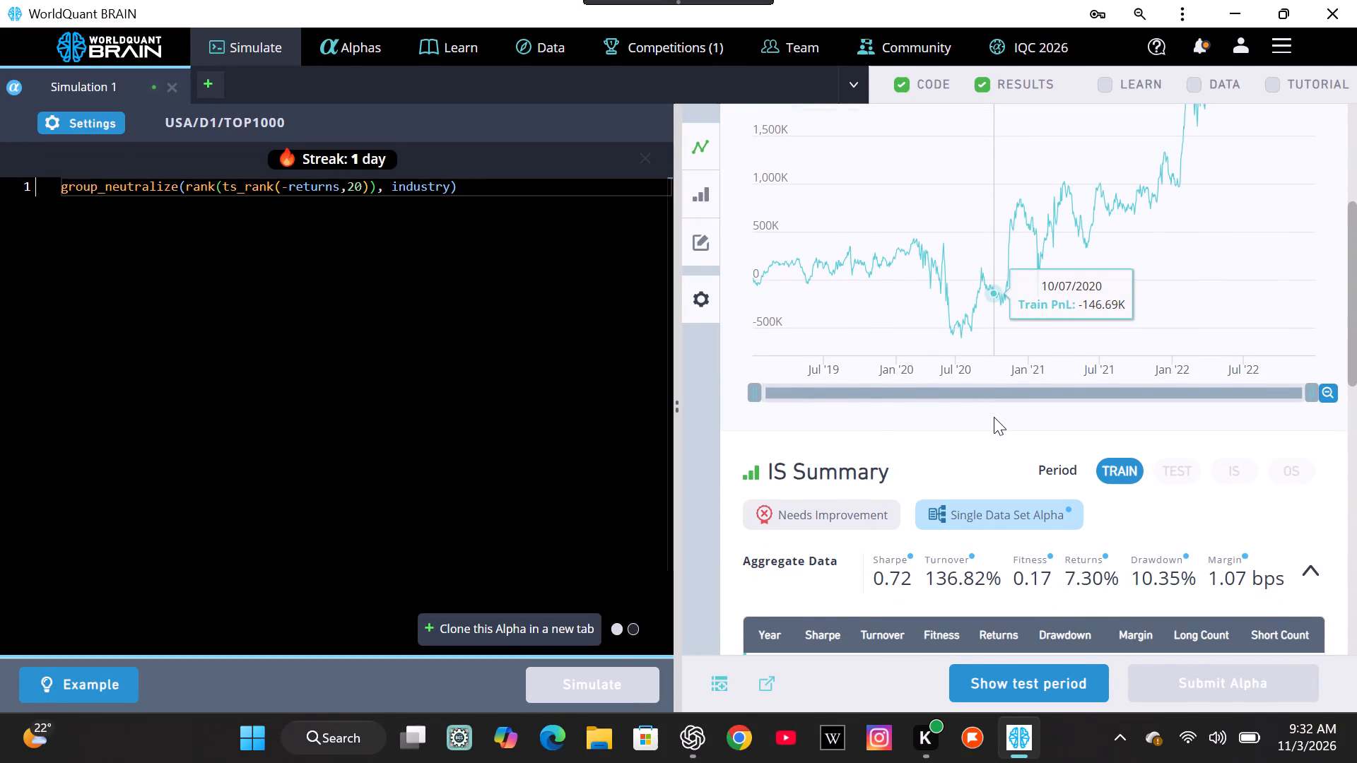
scroll(976, 436, "down", 2)
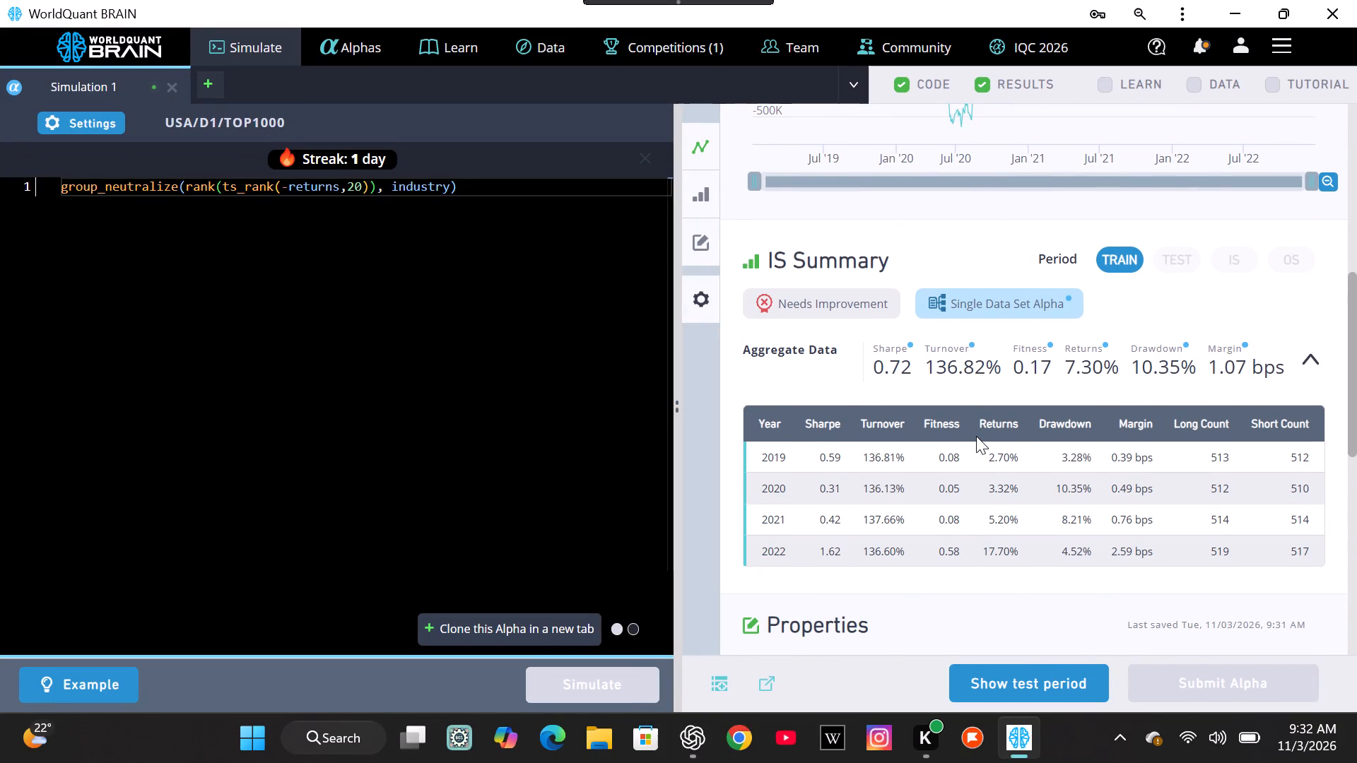
left_click_drag(759, 249, 775, 254)
left_click_drag(775, 254, 1310, 555)
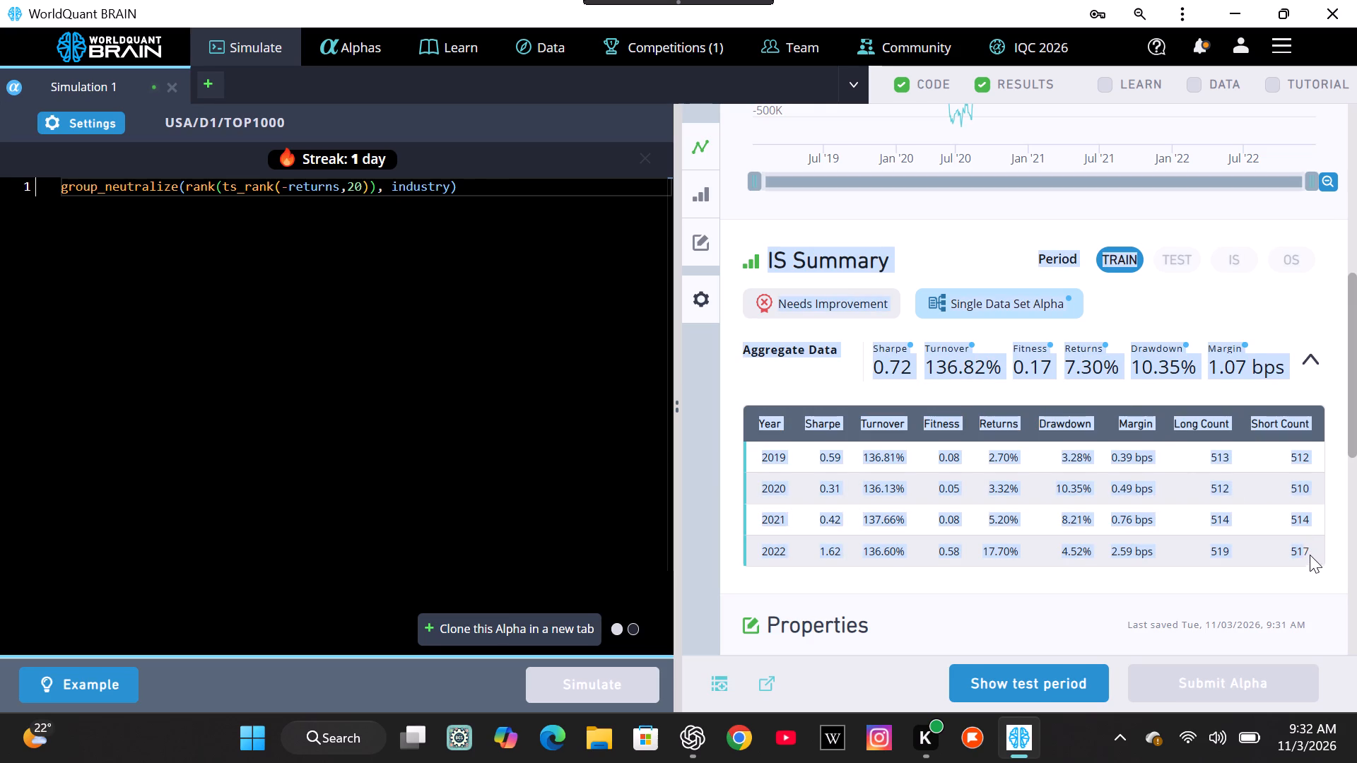
left_click_drag(1310, 555, 1311, 555)
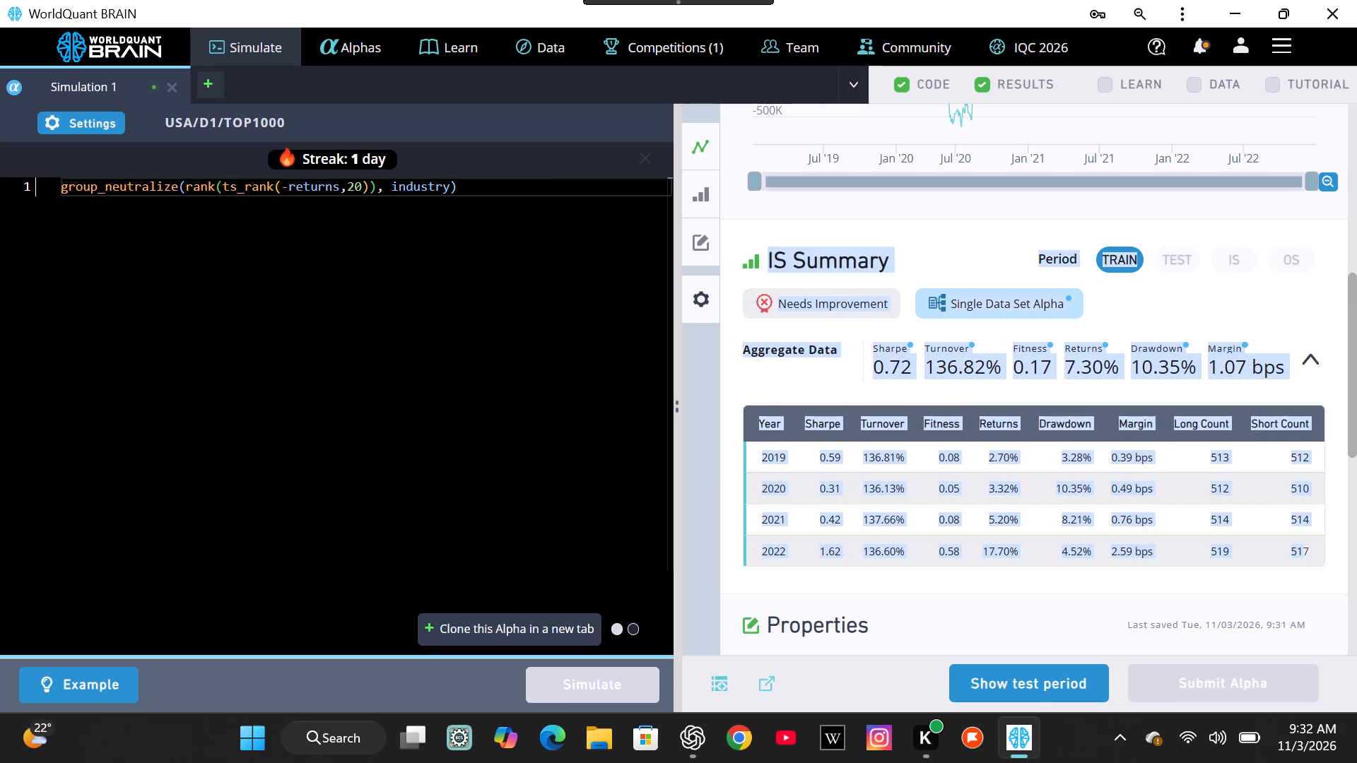
right_click(1134, 427)
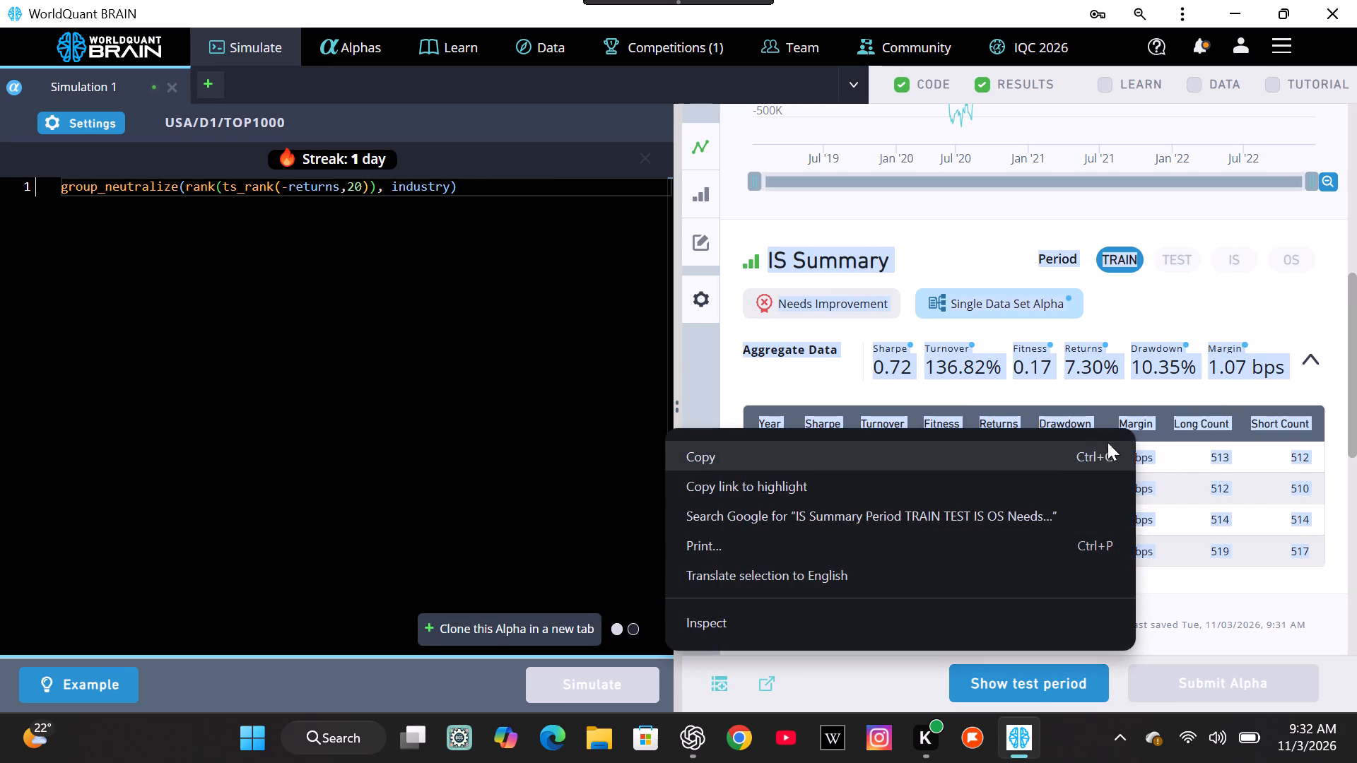
left_click(1078, 451)
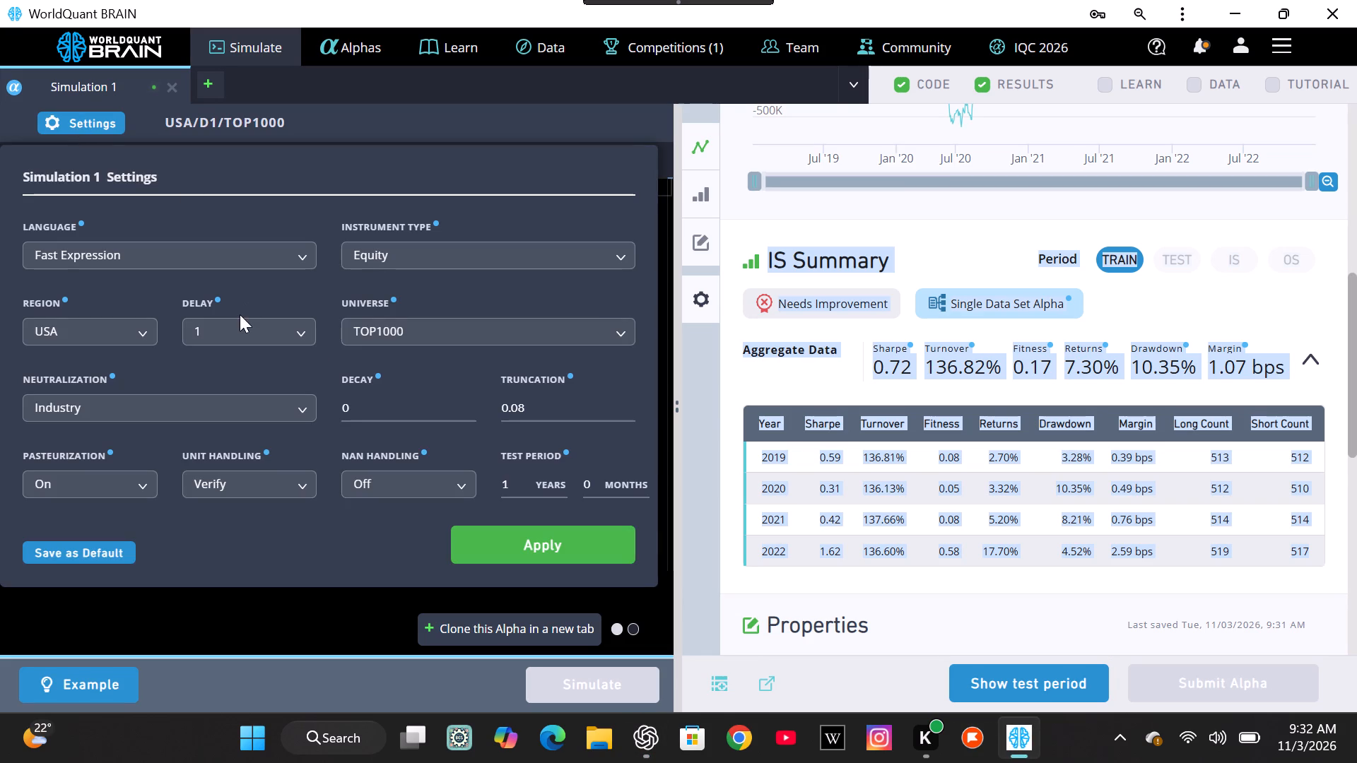
left_click(467, 406)
left_click(467, 406)
left_click(467, 406)
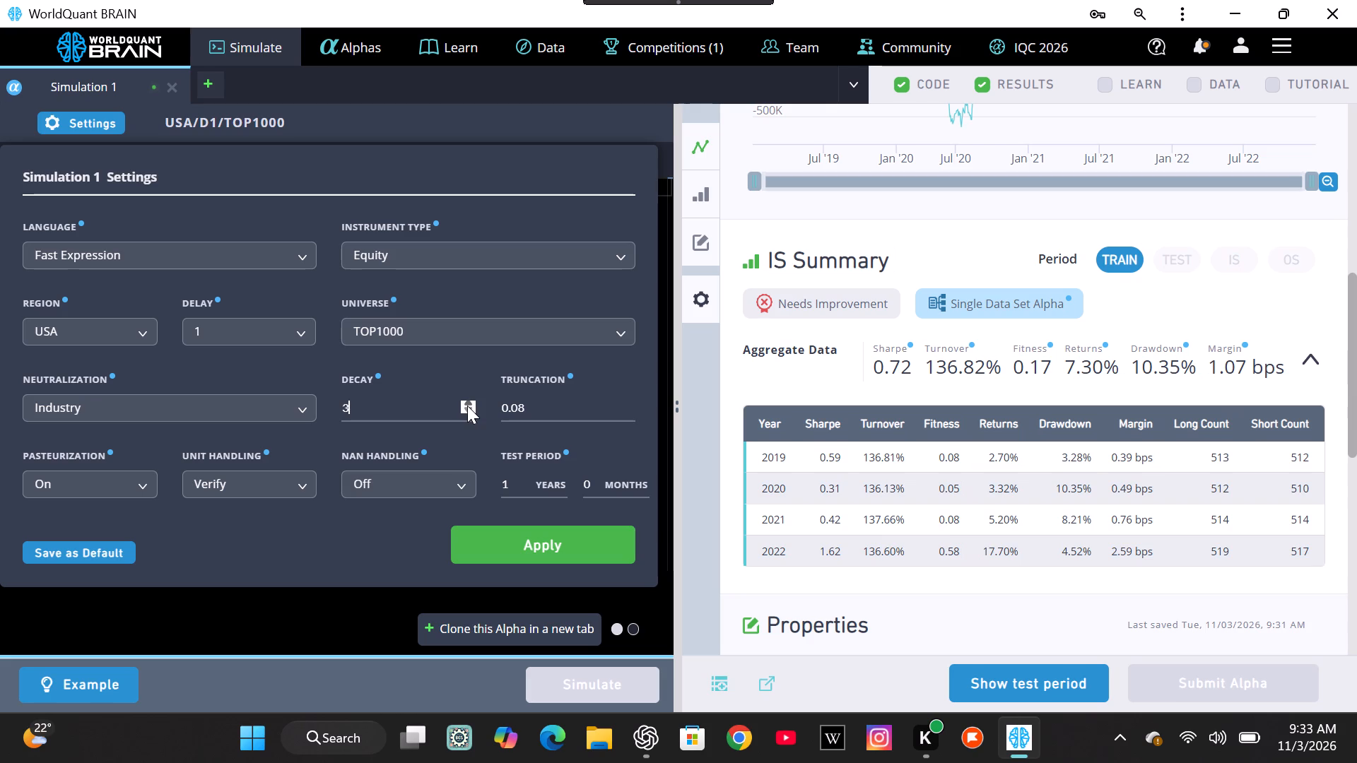
triple_click(467, 406)
left_click(467, 406)
left_click(467, 406)
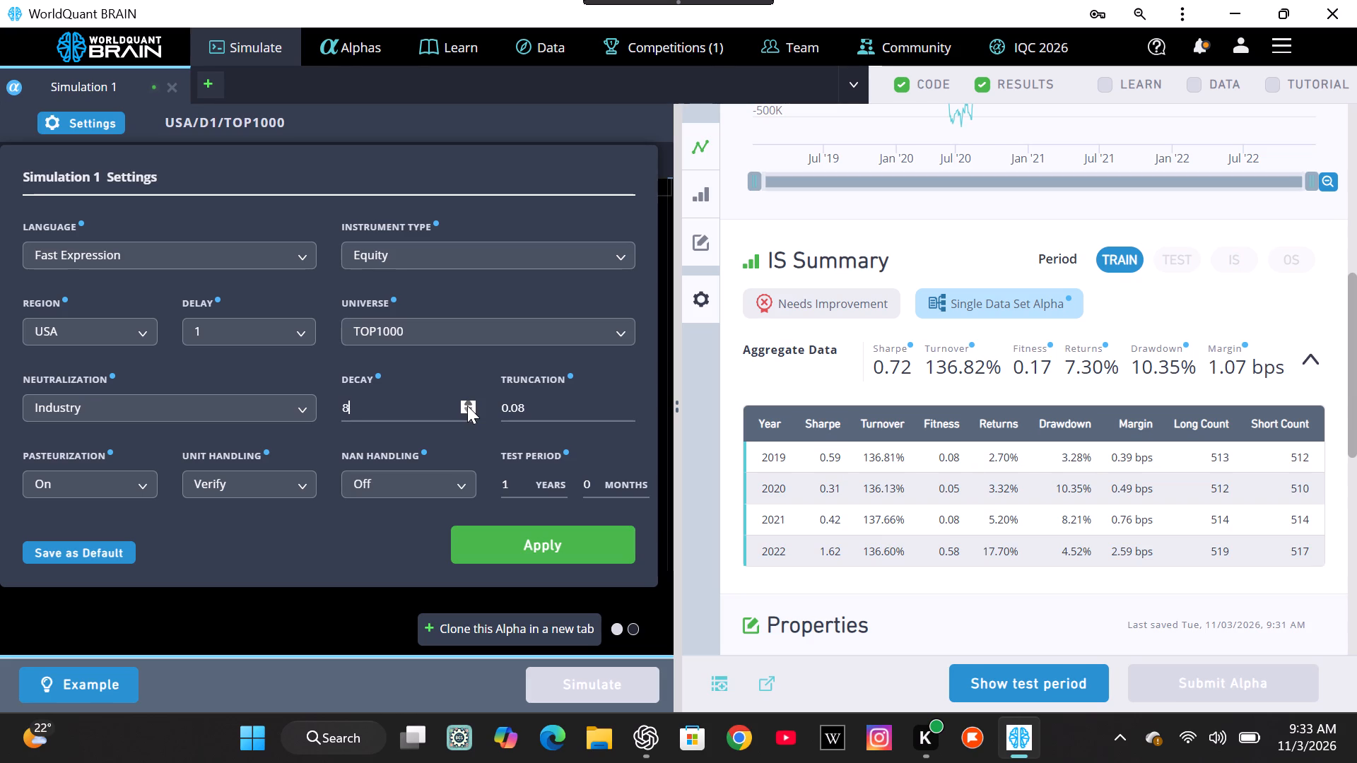
double_click(467, 406)
left_click(488, 538)
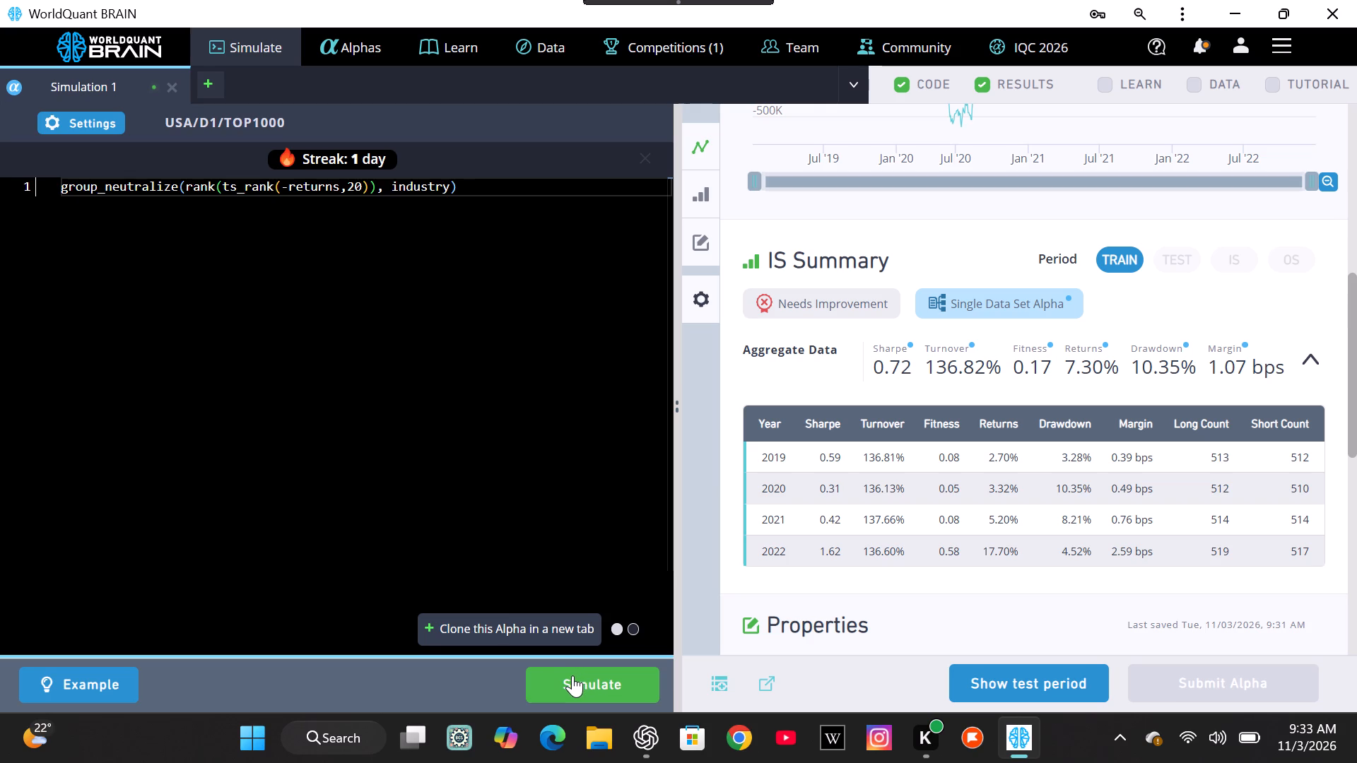
Run the simulation of the group_neutralize alpha again with the updated settings.
left_click(572, 675)
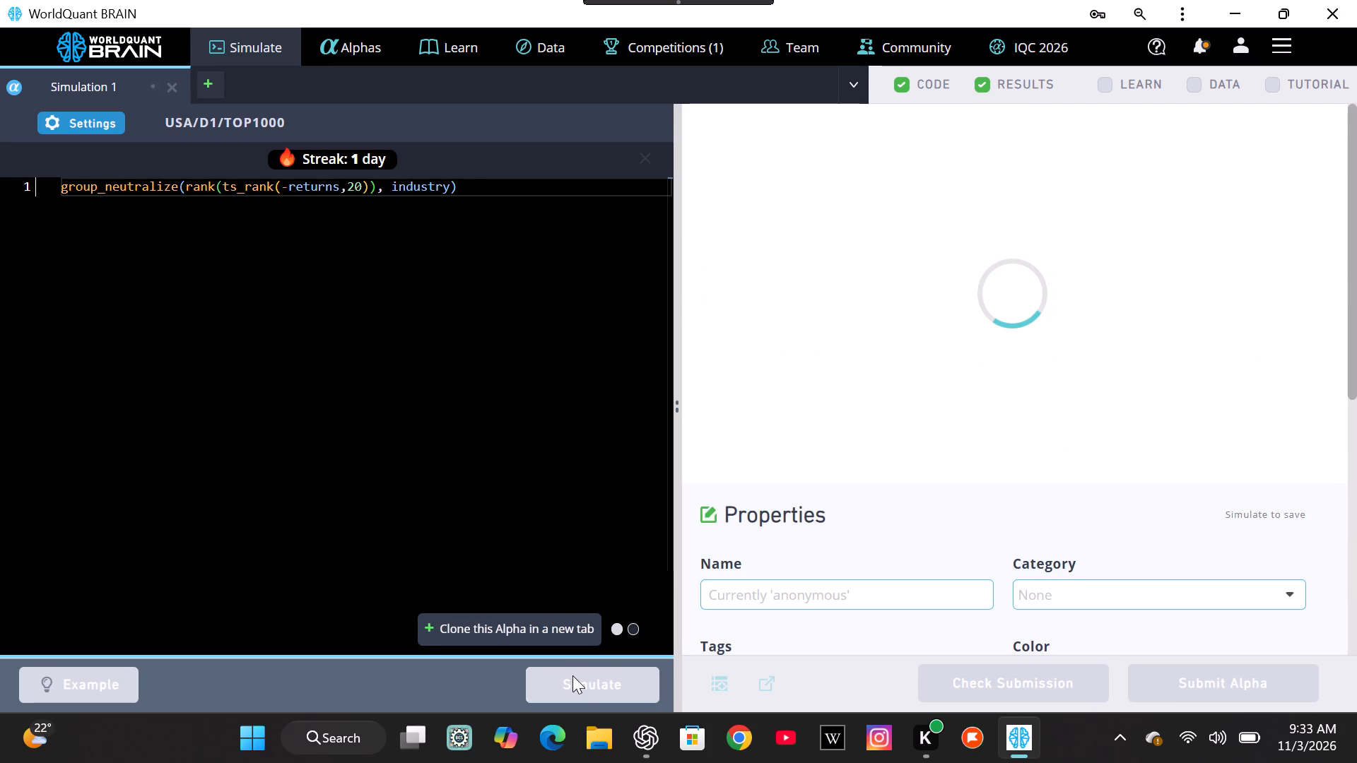
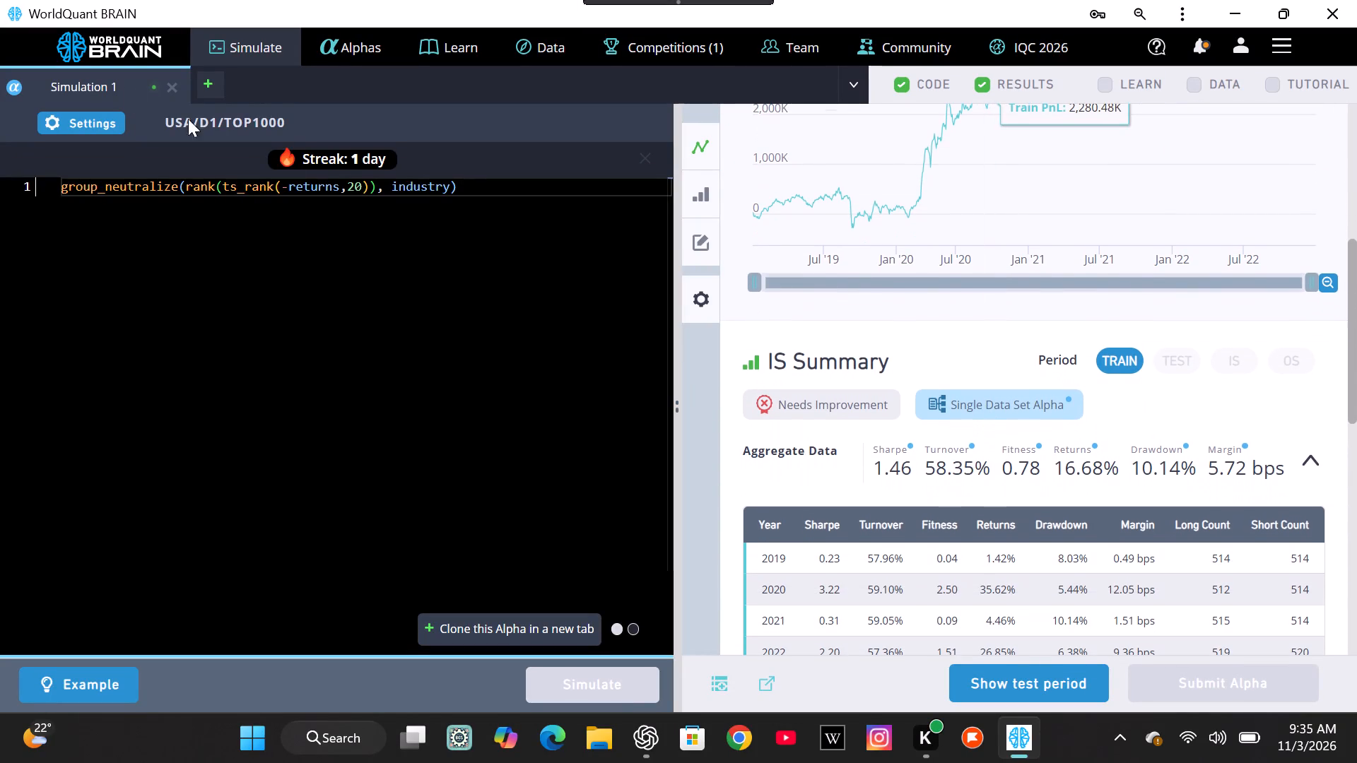
Apply the TOP2000 universe and a decay of 33 in the Simulation 1 settings.
left_click(100, 119)
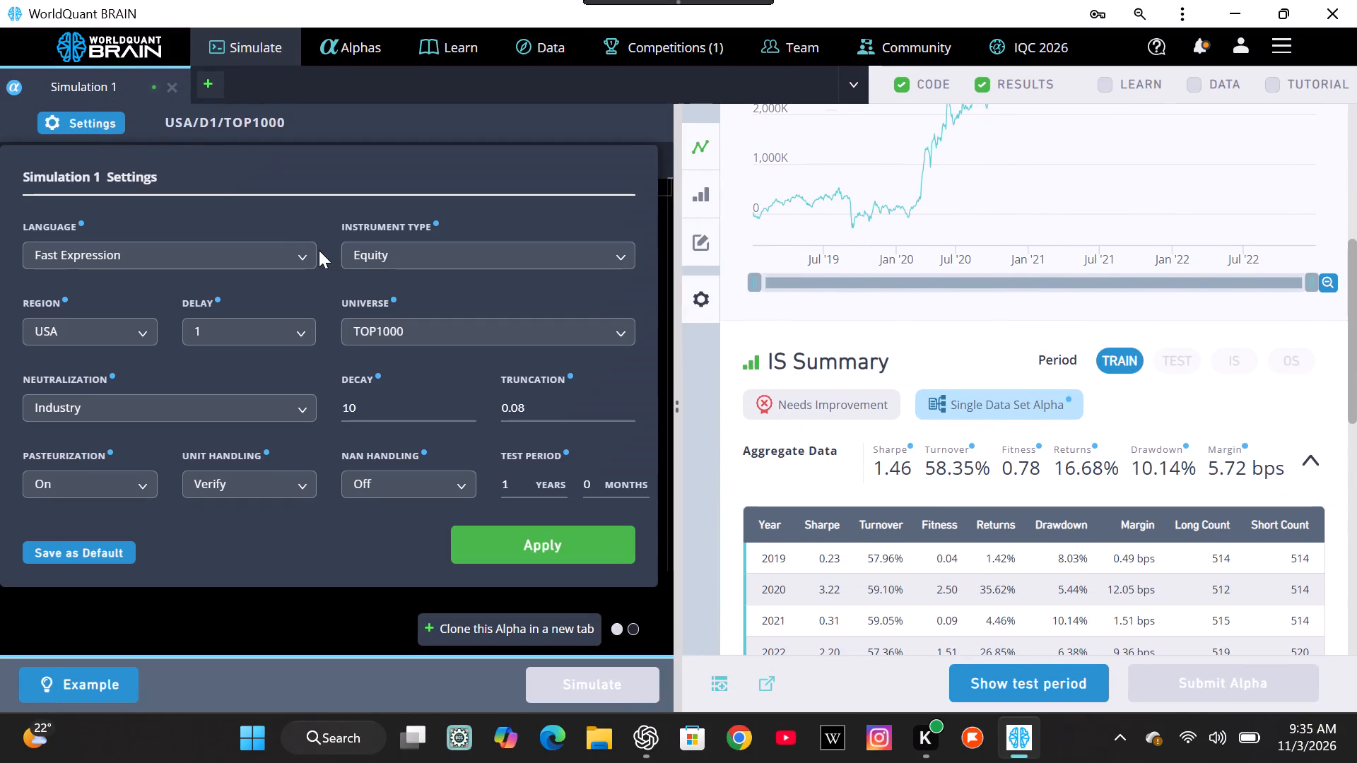
left_click(421, 326)
left_click(442, 380)
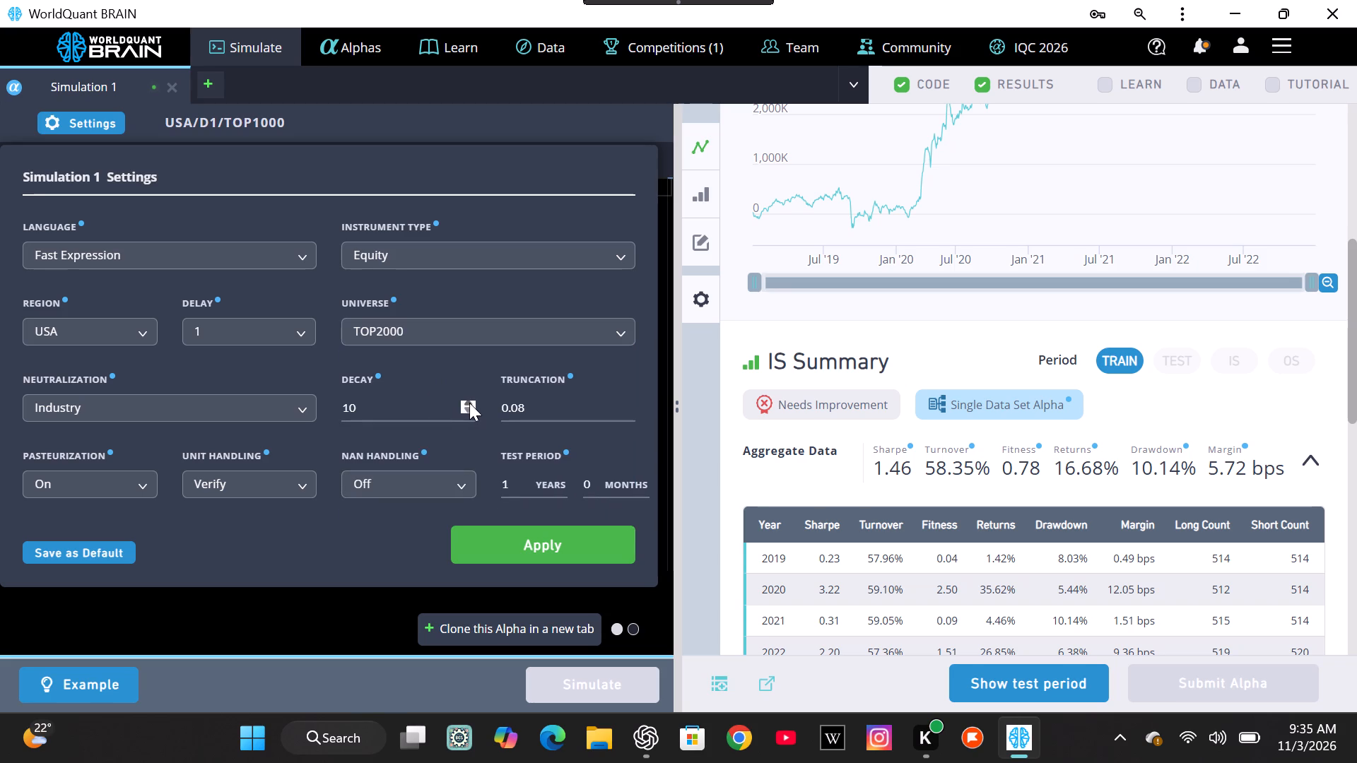
left_click(470, 403)
triple_click(470, 403)
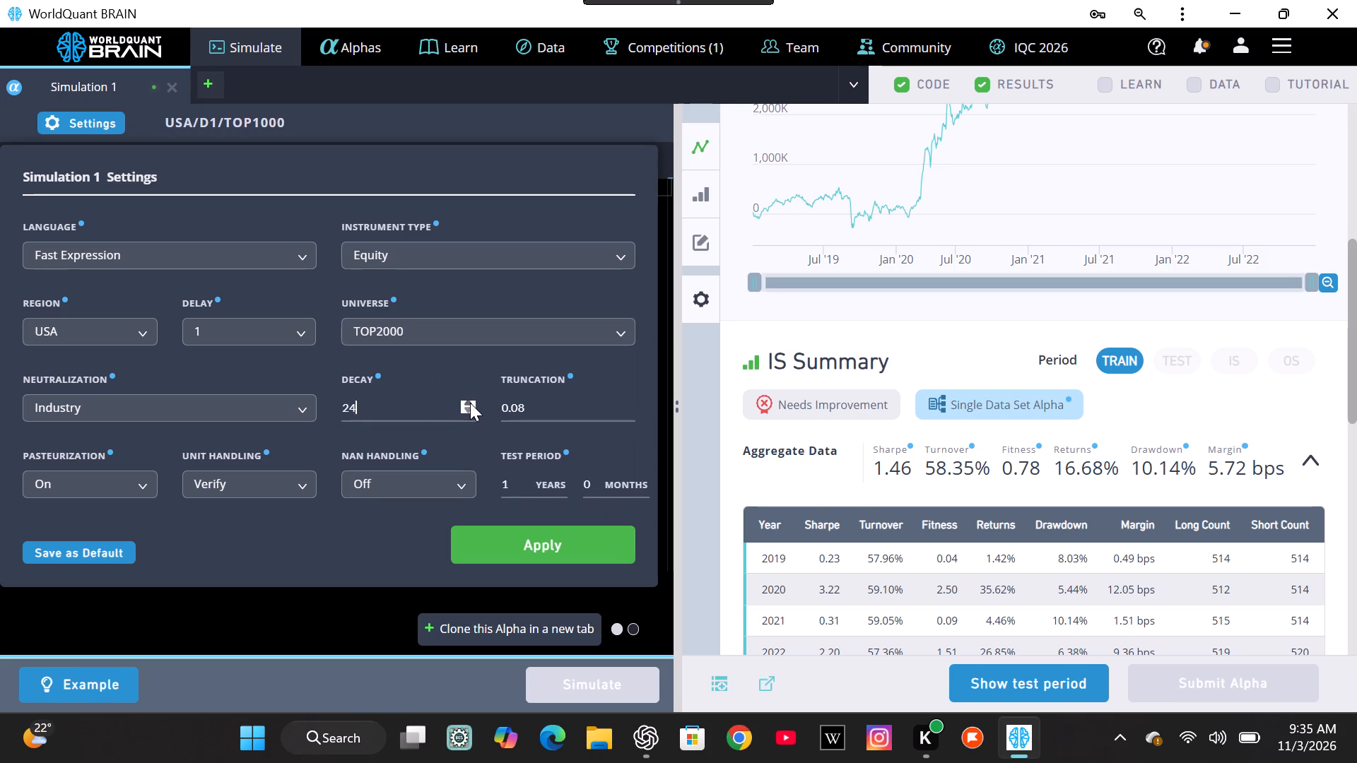
triple_click(470, 403)
triple_click(470, 403)
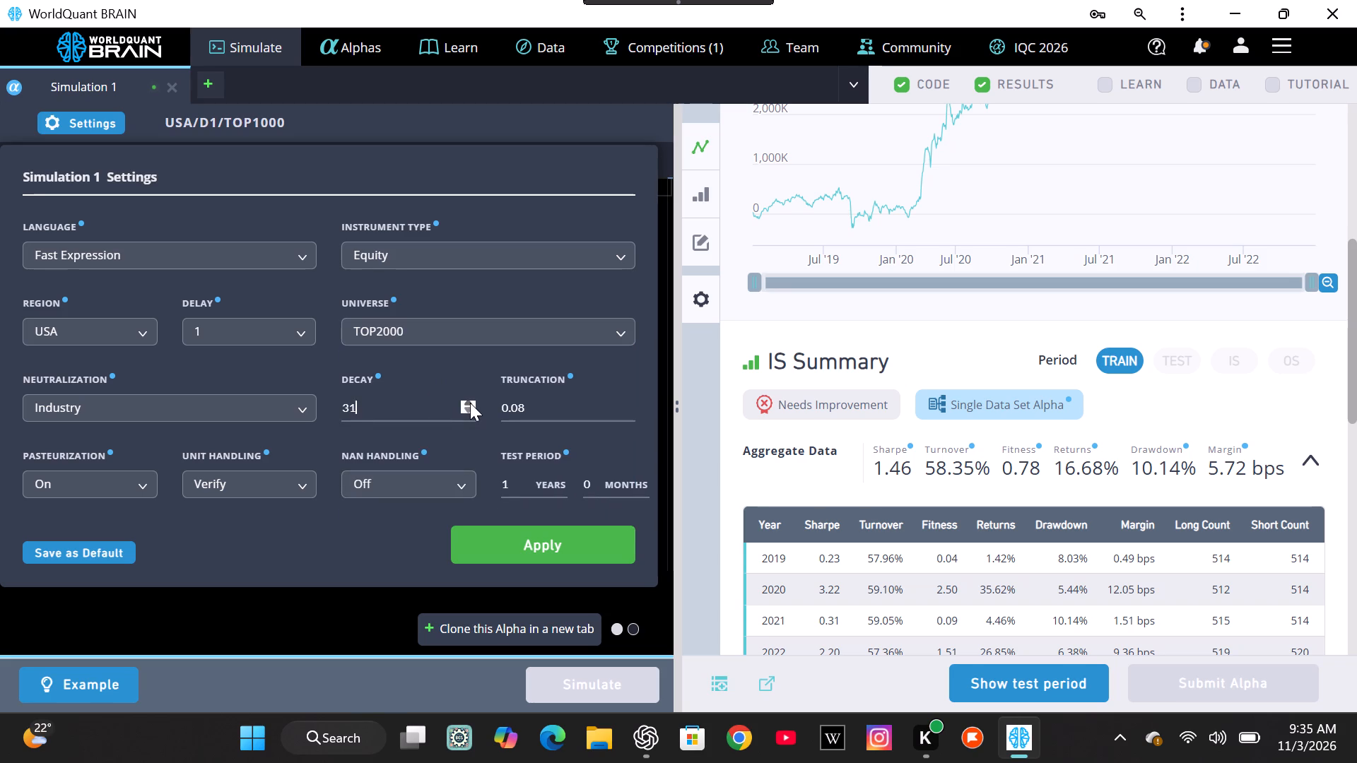
left_click(470, 403)
left_click(470, 403)
left_click(498, 537)
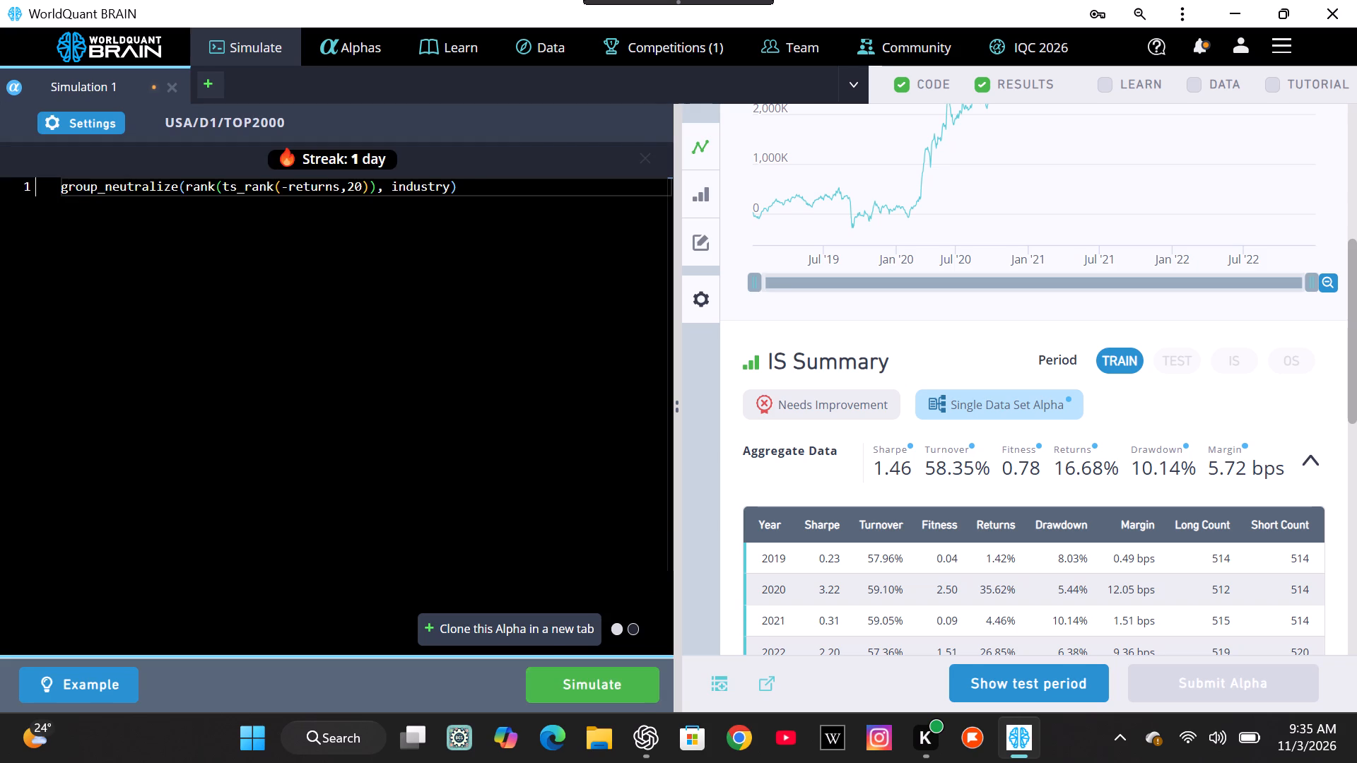
Run the simulation of the group_neutralize alpha again with the updated universe and decay.
left_click(551, 685)
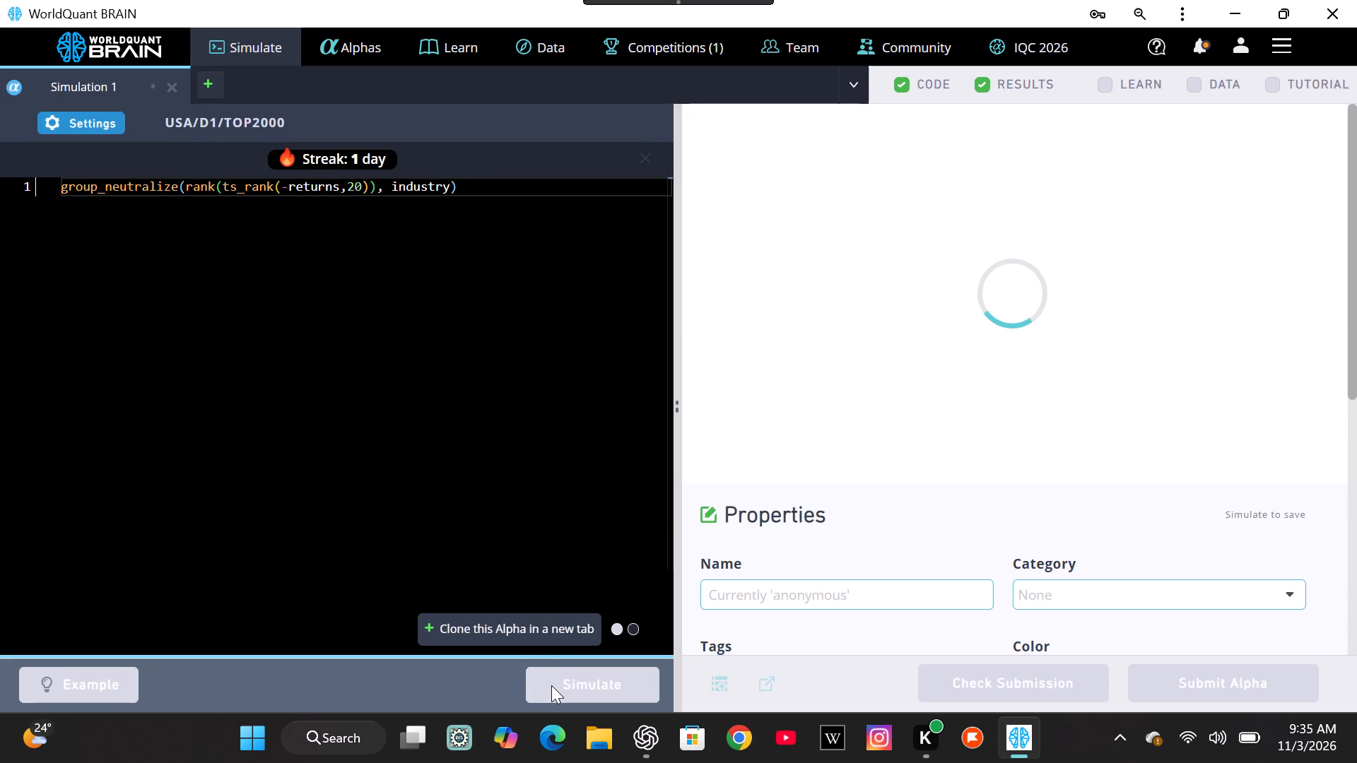
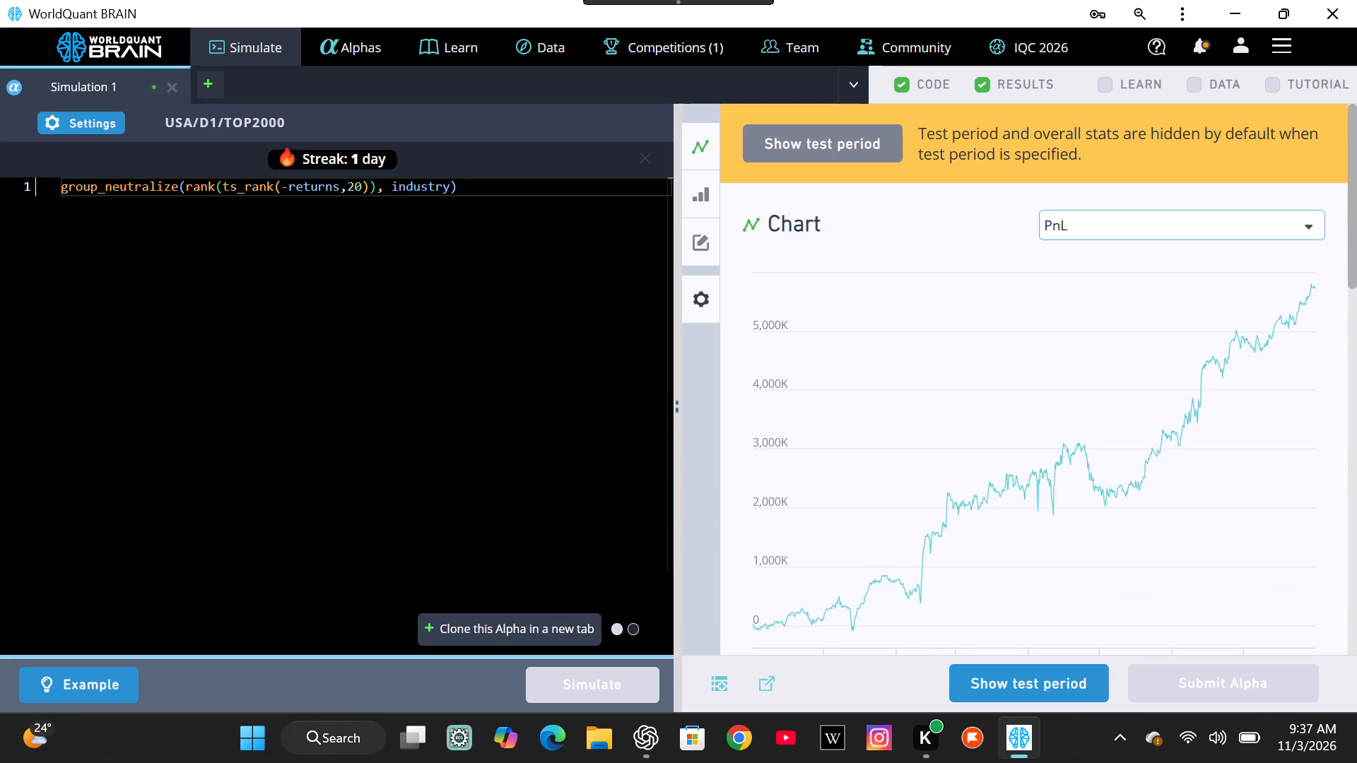
Review the in-sample summary of the latest run and apply the TOP3000 universe in the Simulation 1 settings.
scroll(927, 484, "down", 1)
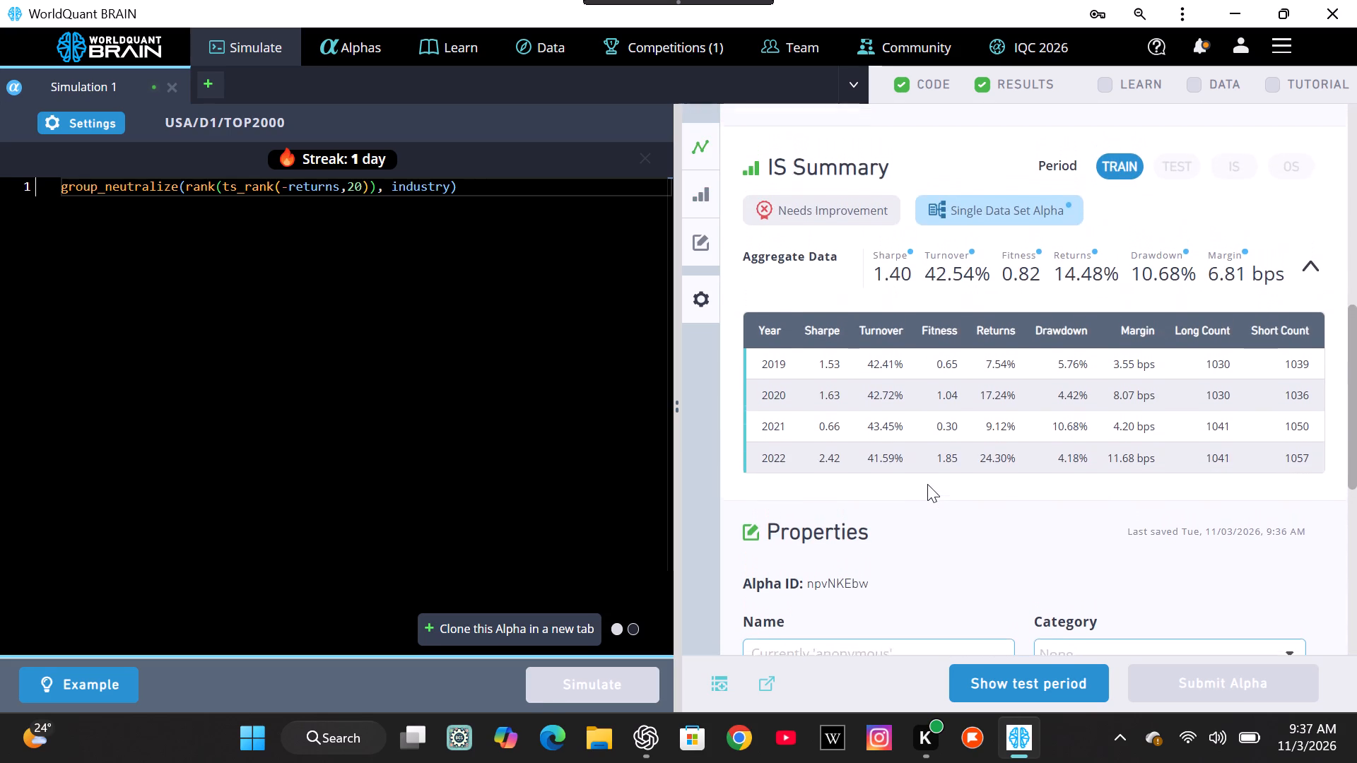
scroll(927, 484, "down", 1)
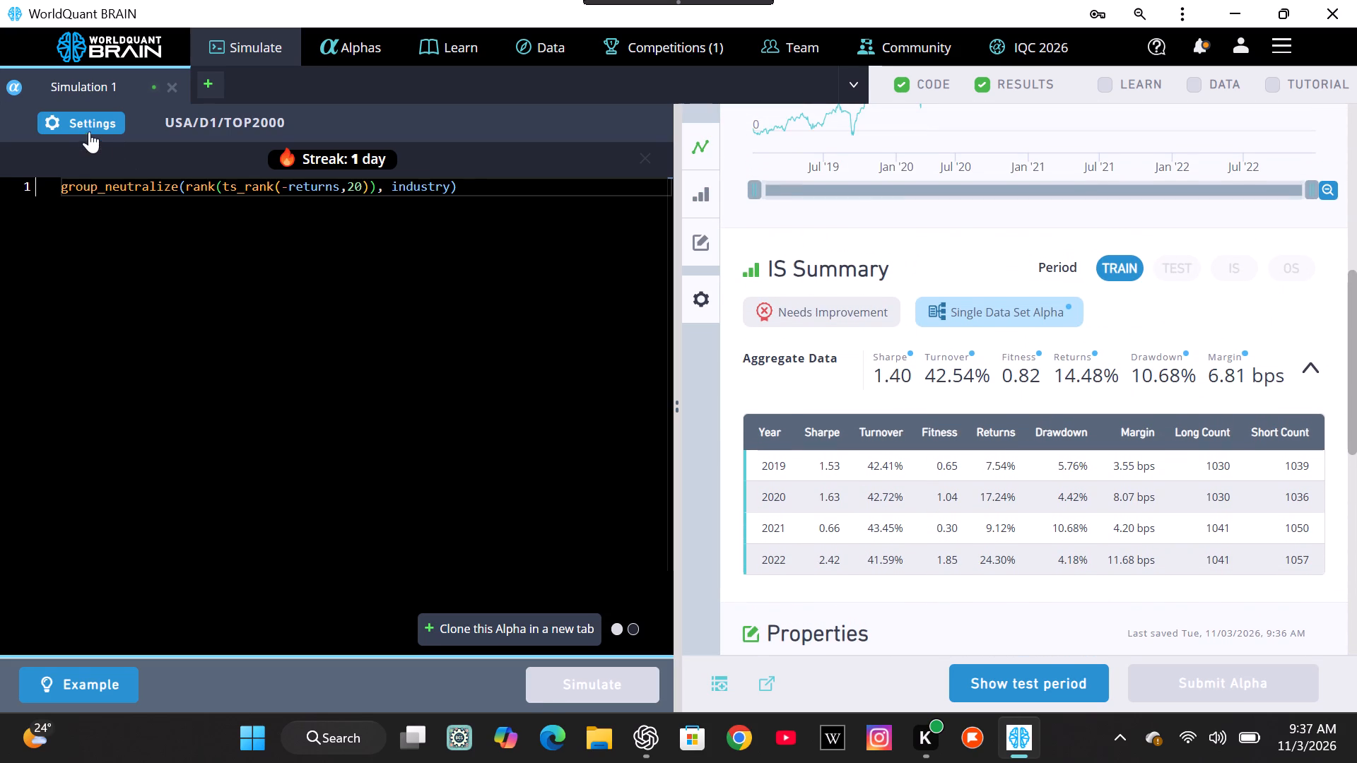
left_click(101, 116)
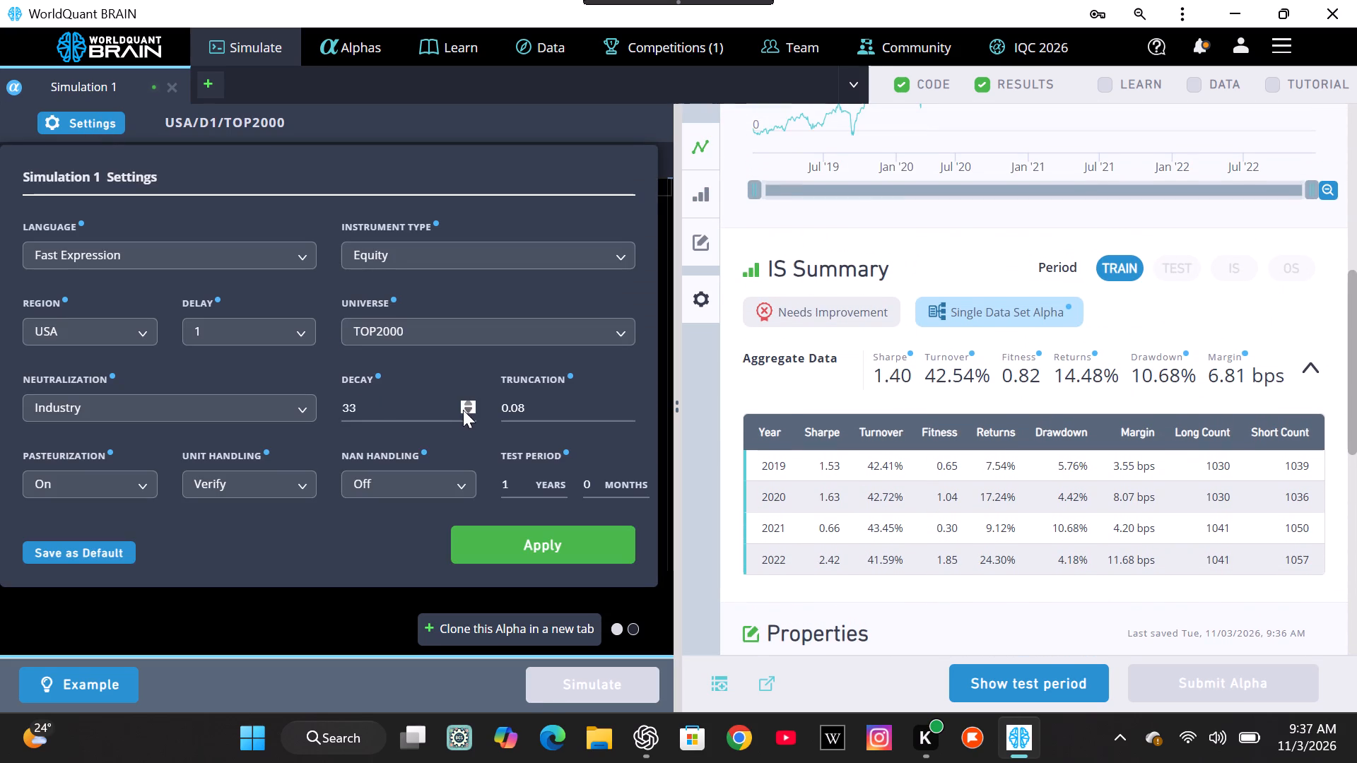
left_click(480, 335)
left_click(467, 367)
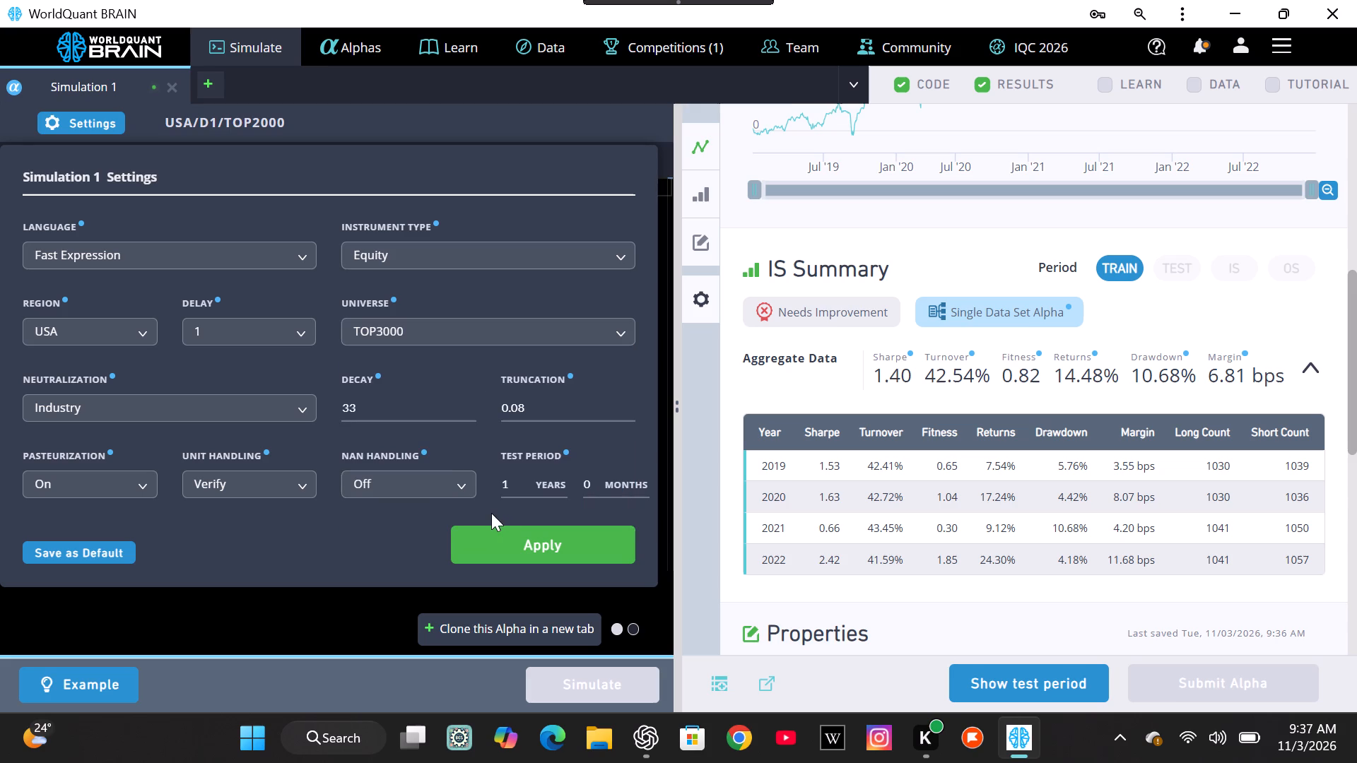
left_click(493, 540)
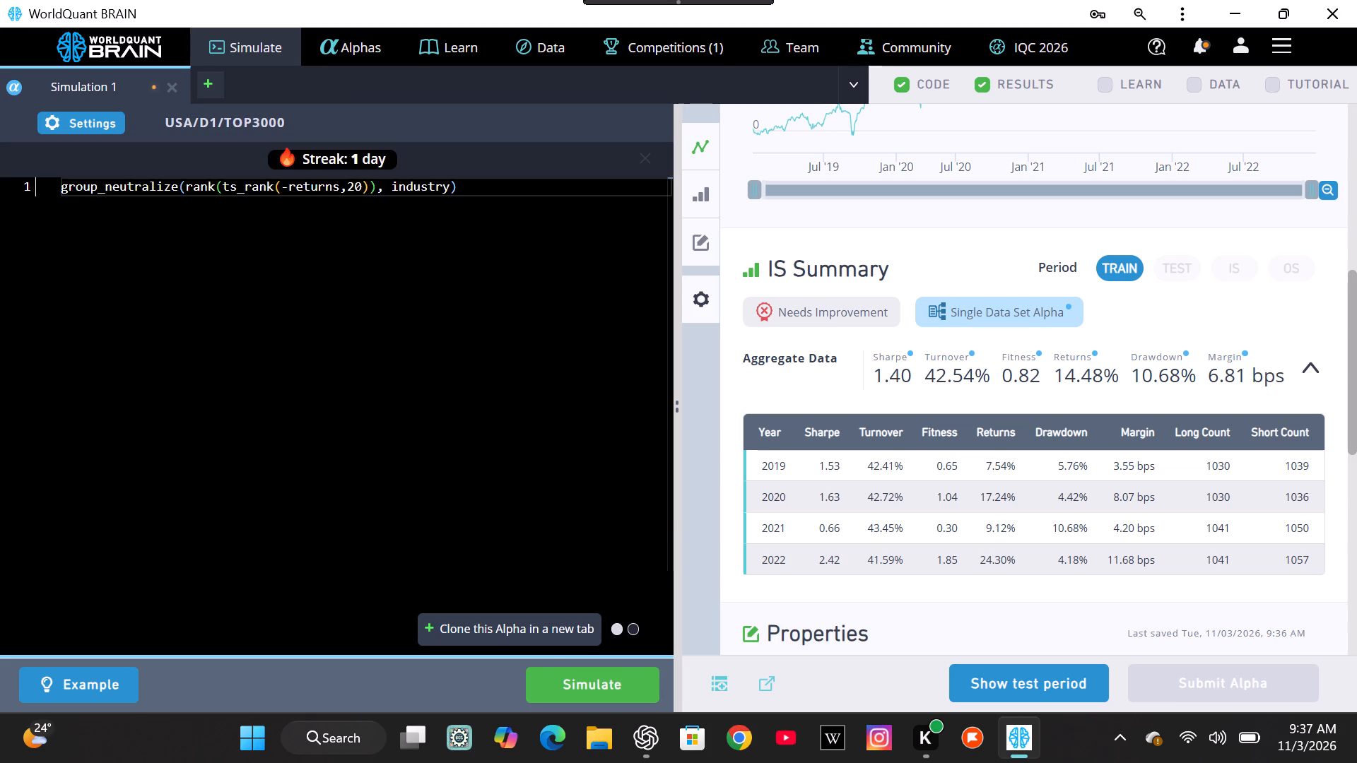
Run the simulation of the group_neutralize alpha again with the TOP3000 universe.
left_click(547, 675)
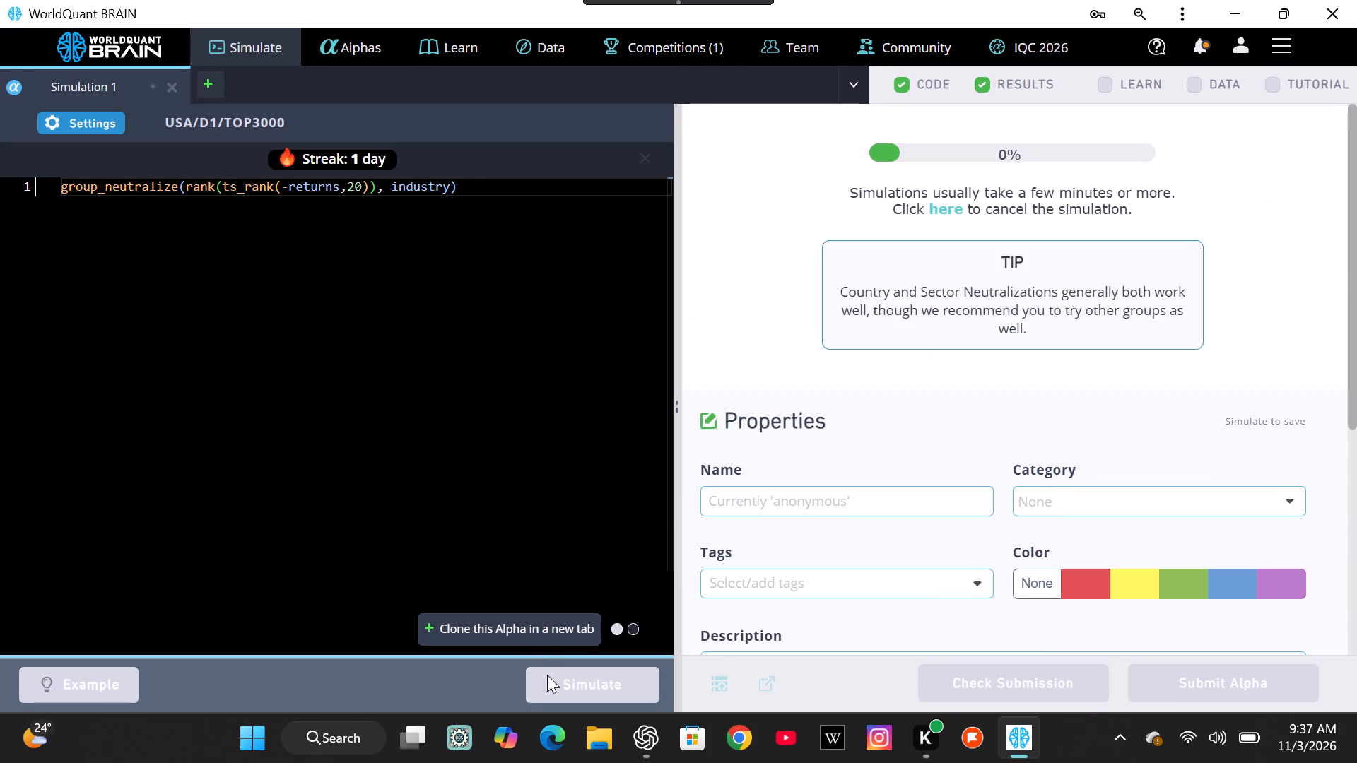
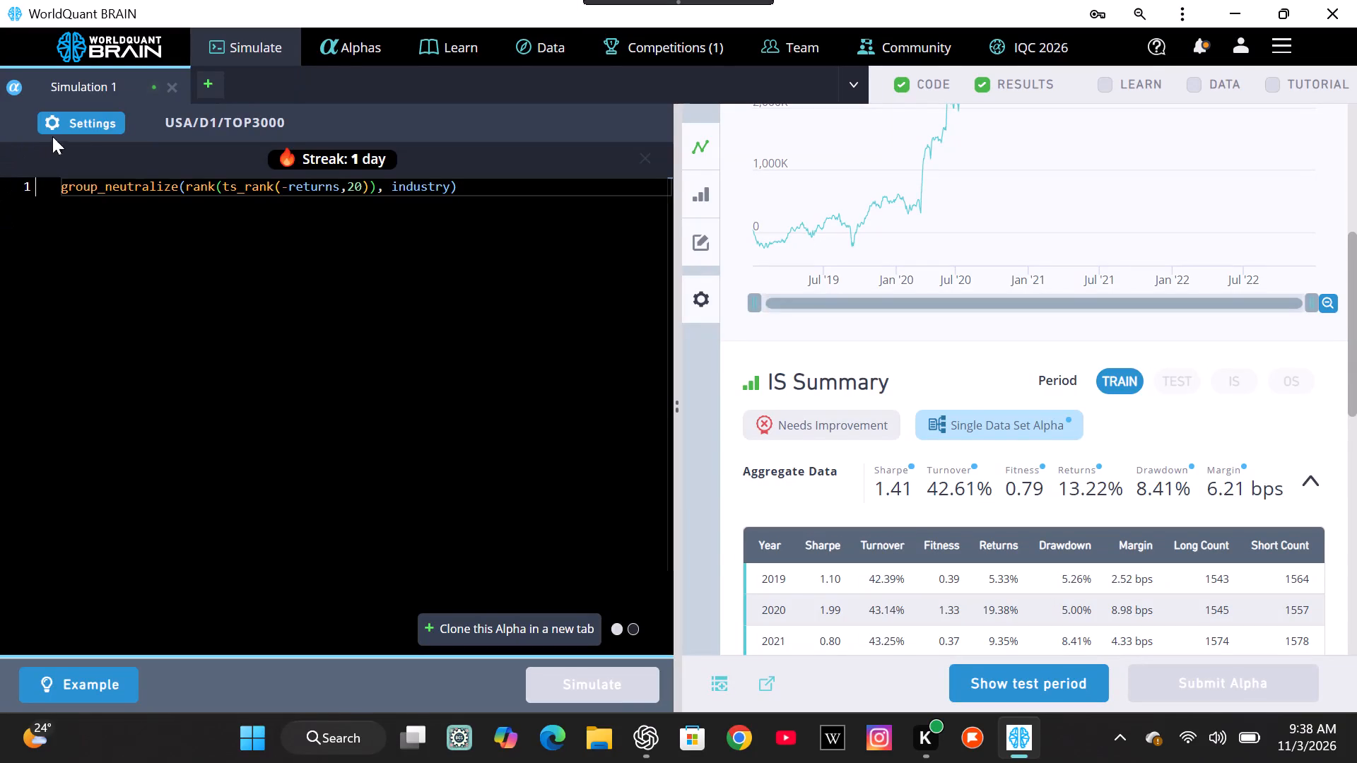
Set the decay to 60 in the Simulation 1 settings and apply the change.
left_click(88, 115)
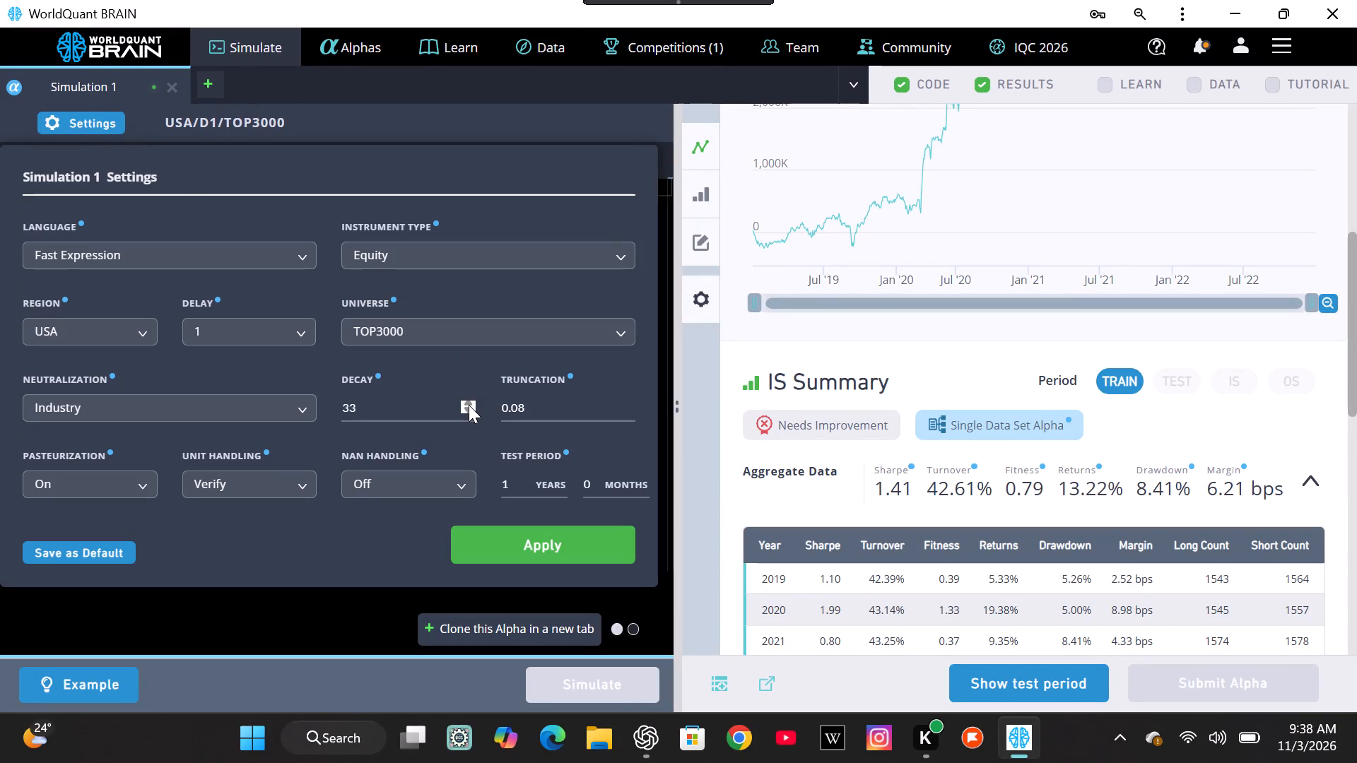
left_click(469, 405)
left_click(550, 550)
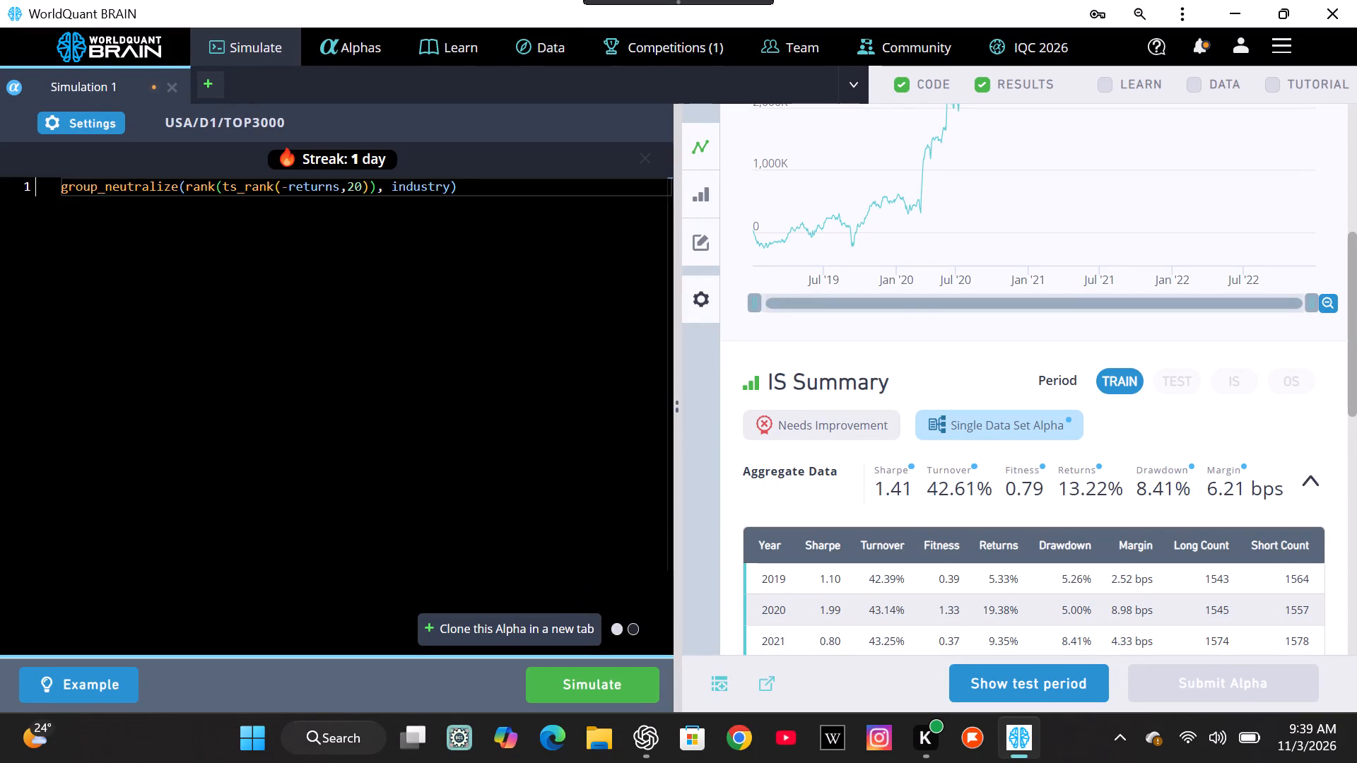
Run the simulation of the group_neutralize alpha again with the updated decay setting.
left_click(594, 698)
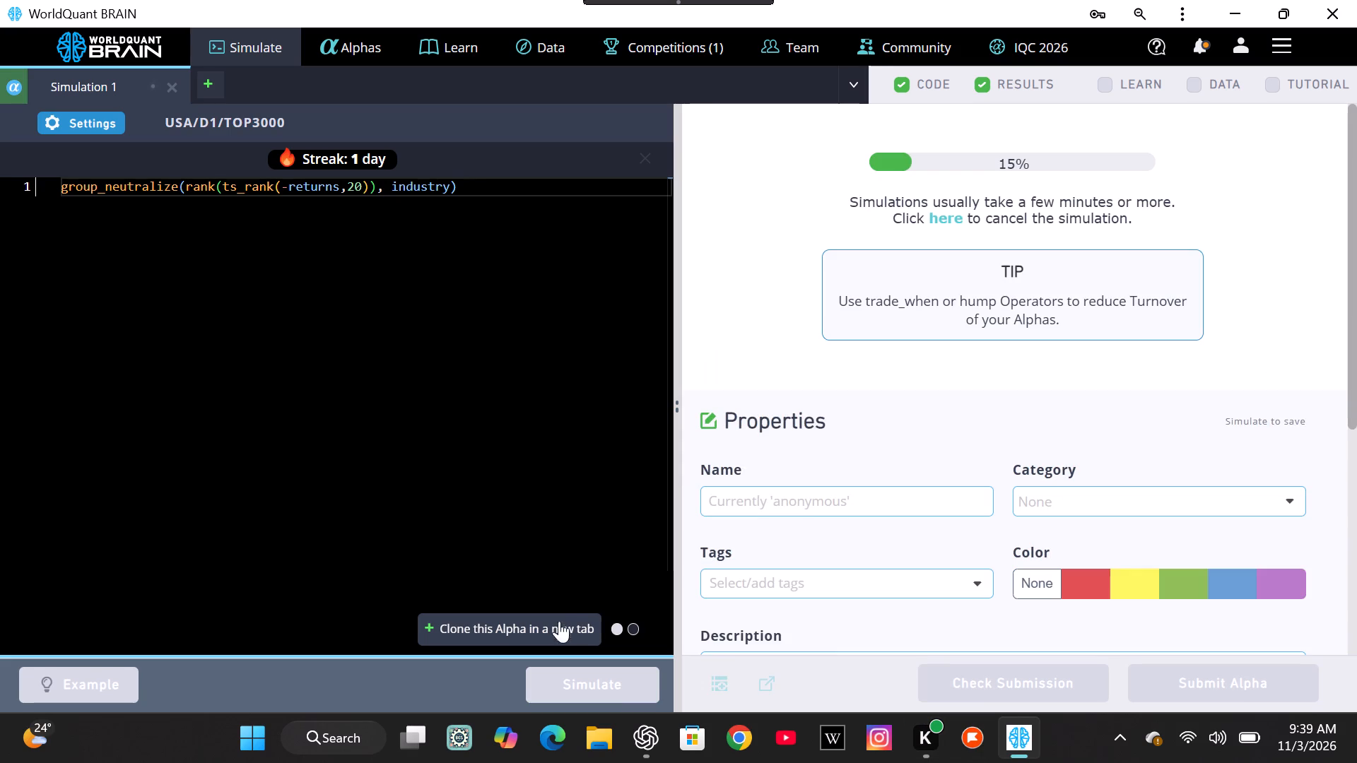
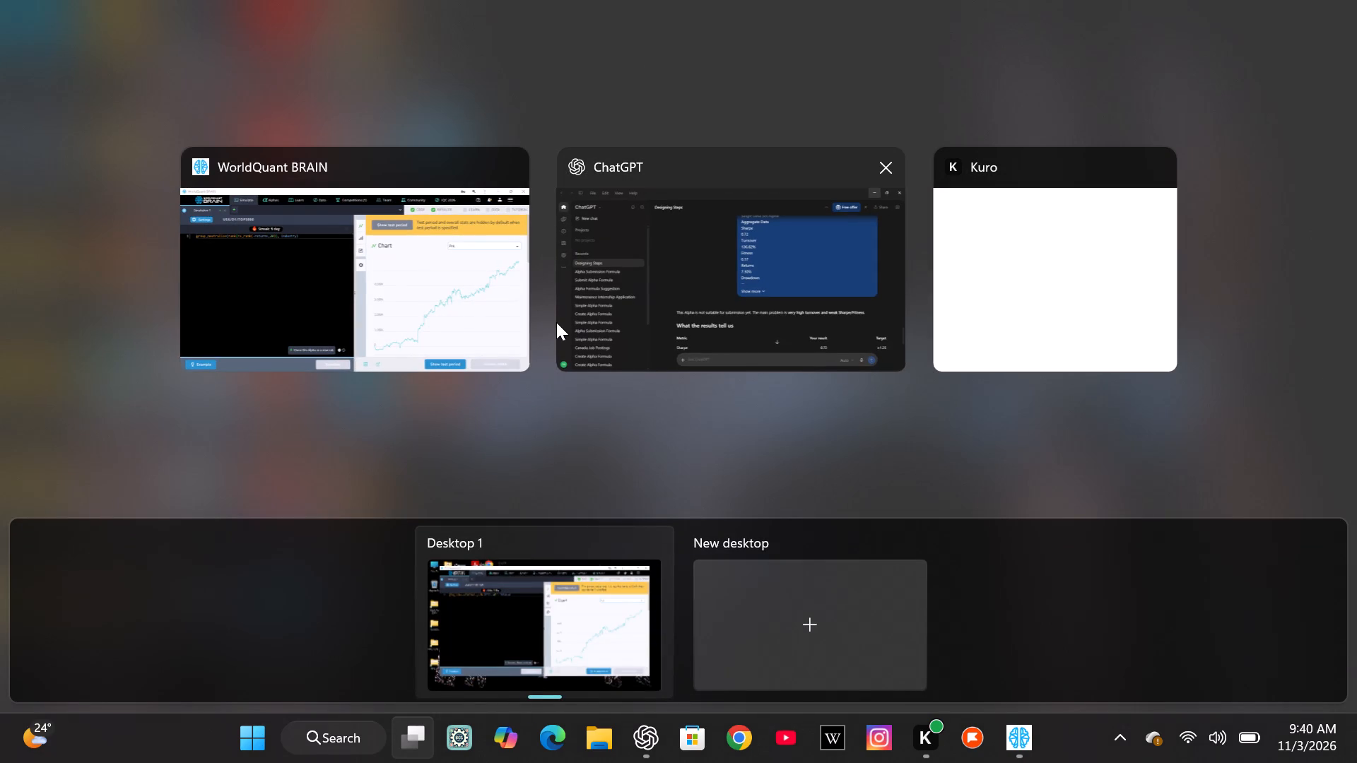
Switch to WorldQuant BRAIN, set the decay to 84 in the Simulation 1 settings and apply the change.
left_click(453, 288)
scroll(872, 495, "down", 1)
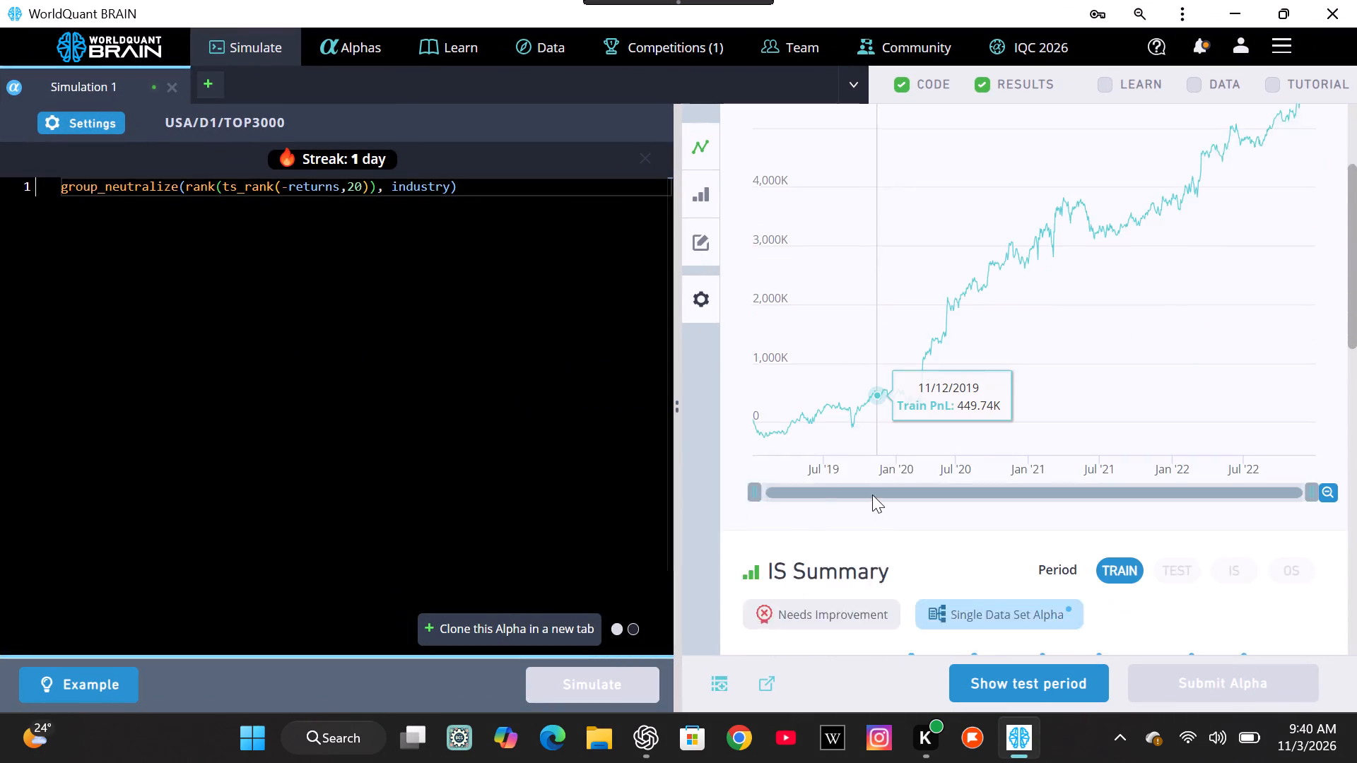
scroll(872, 495, "down", 2)
scroll(872, 495, "up", 4)
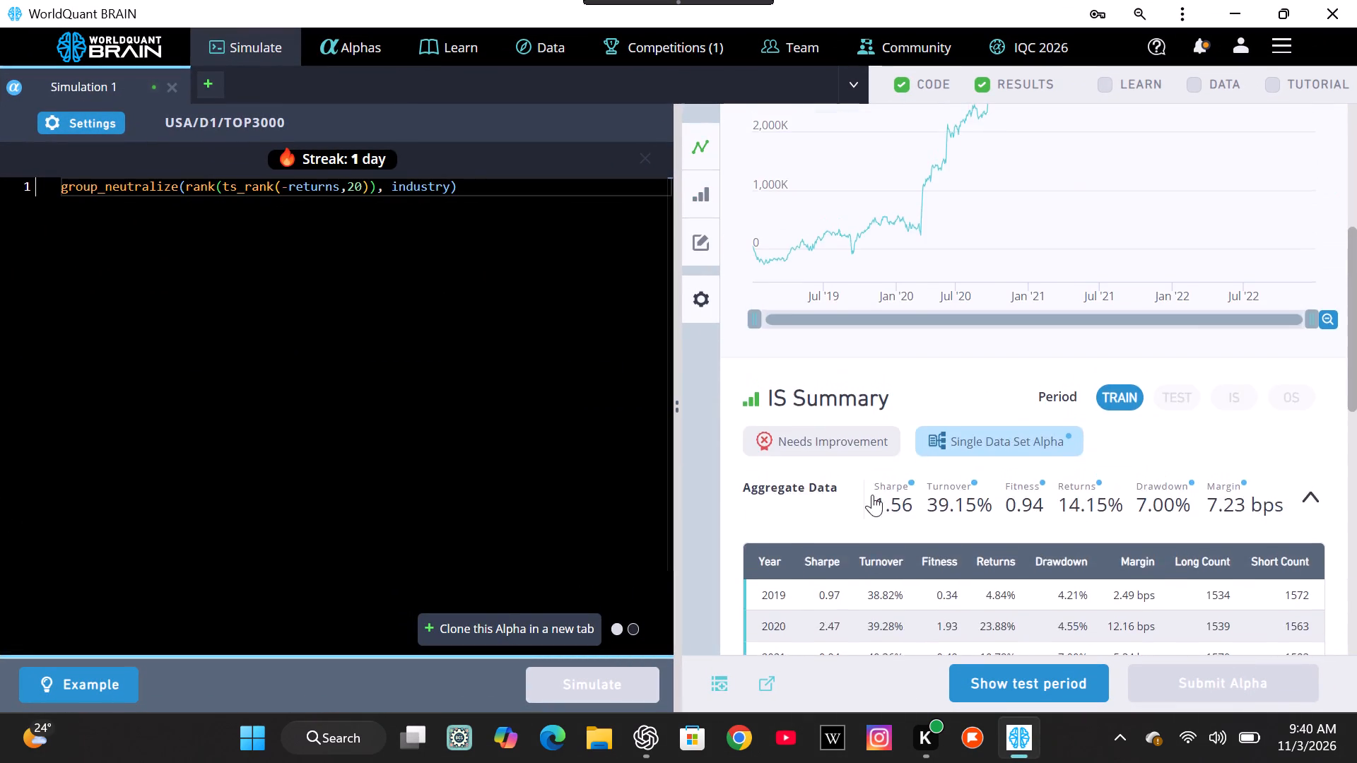
scroll(872, 495, "up", 2)
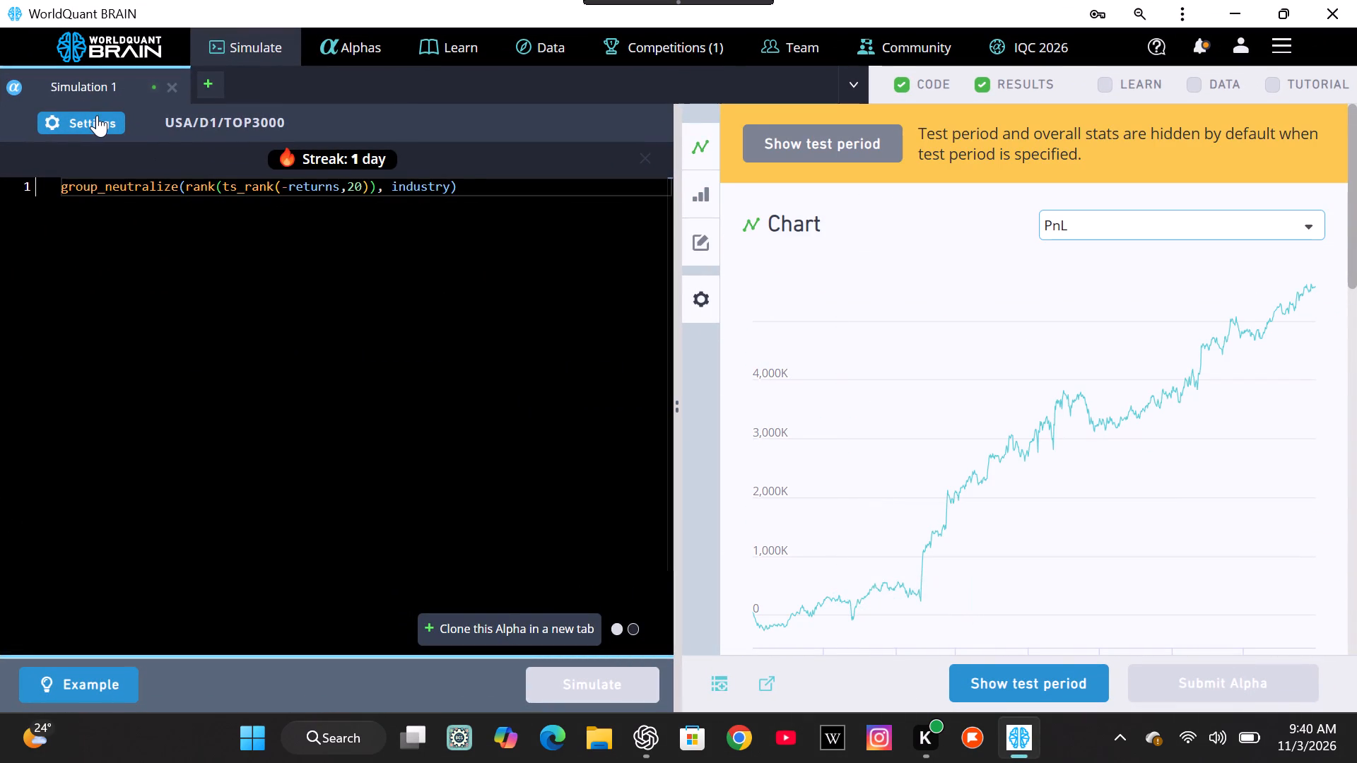
left_click(97, 115)
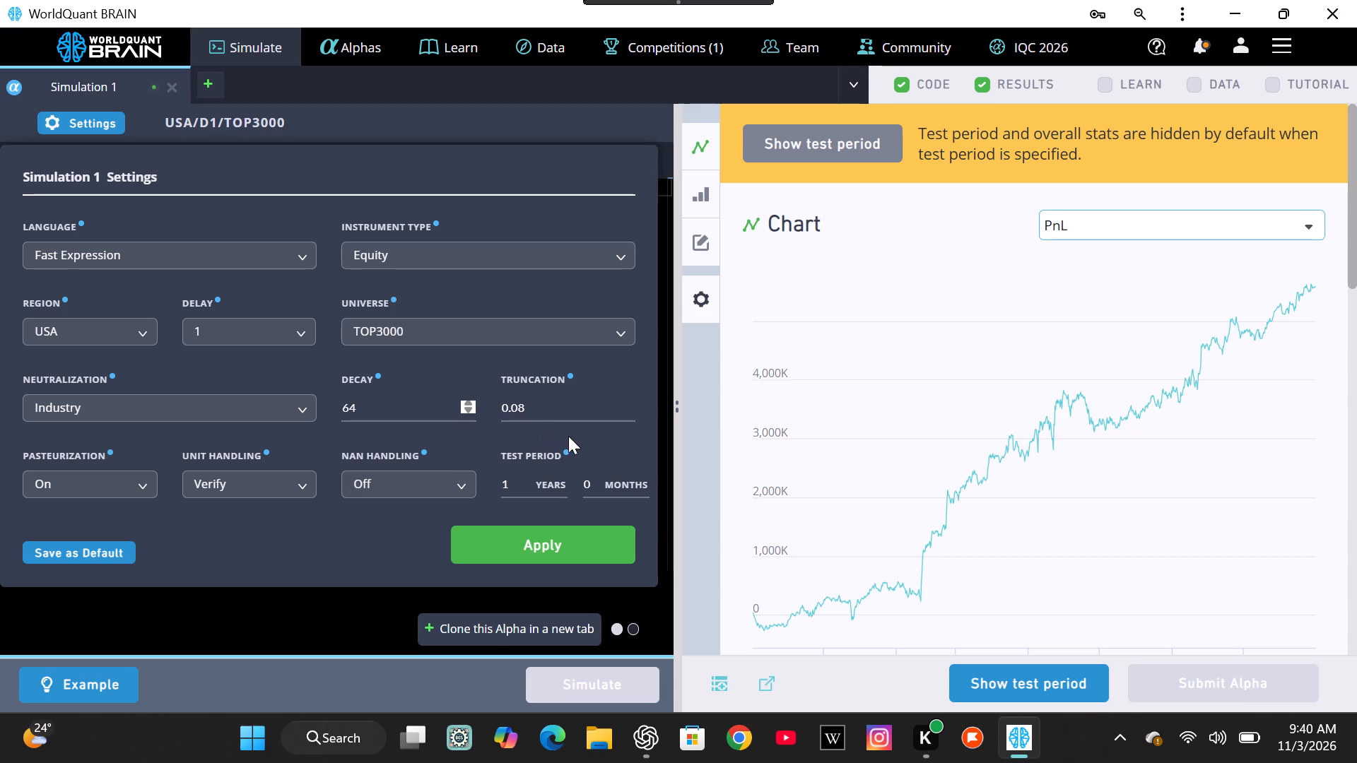
left_click(465, 403)
left_click(494, 543)
Run the simulation of the industry group_neutralize alpha again with the decay of 84.
left_click(586, 683)
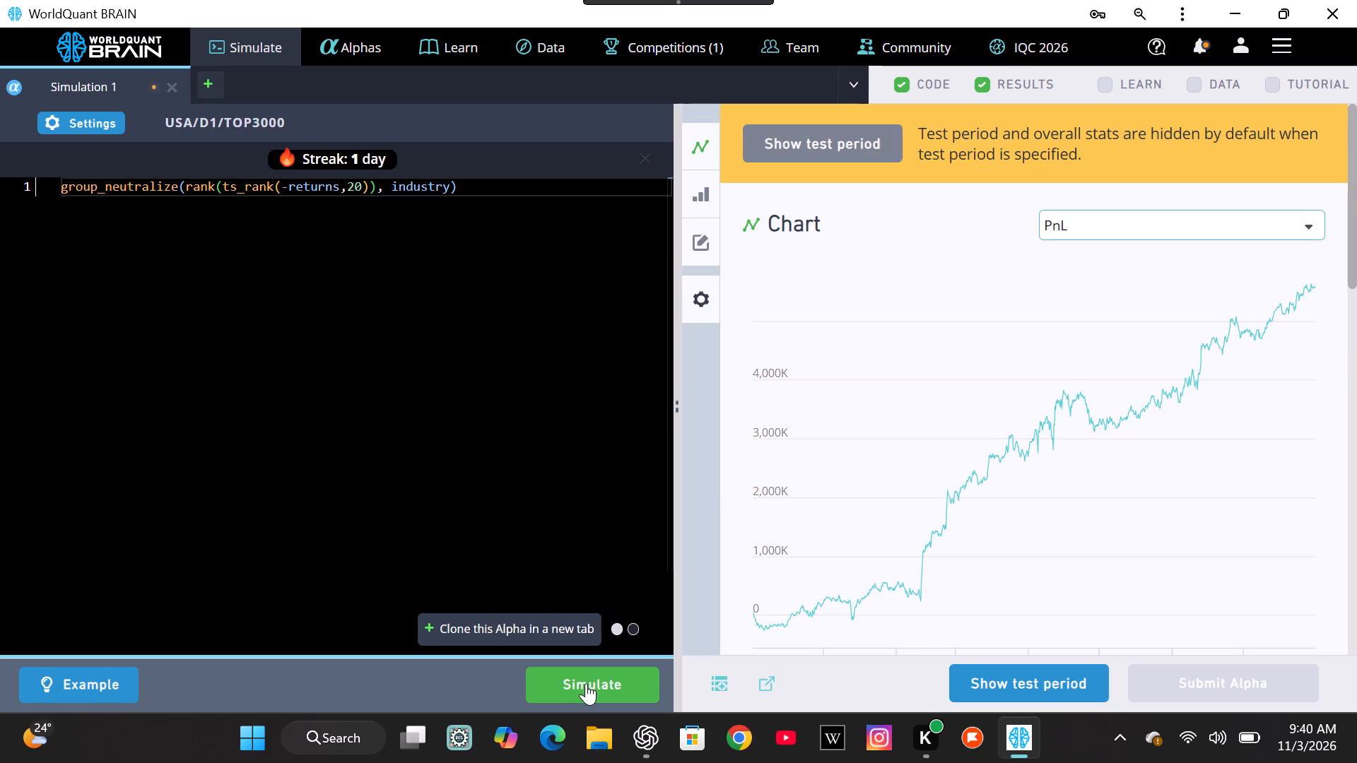
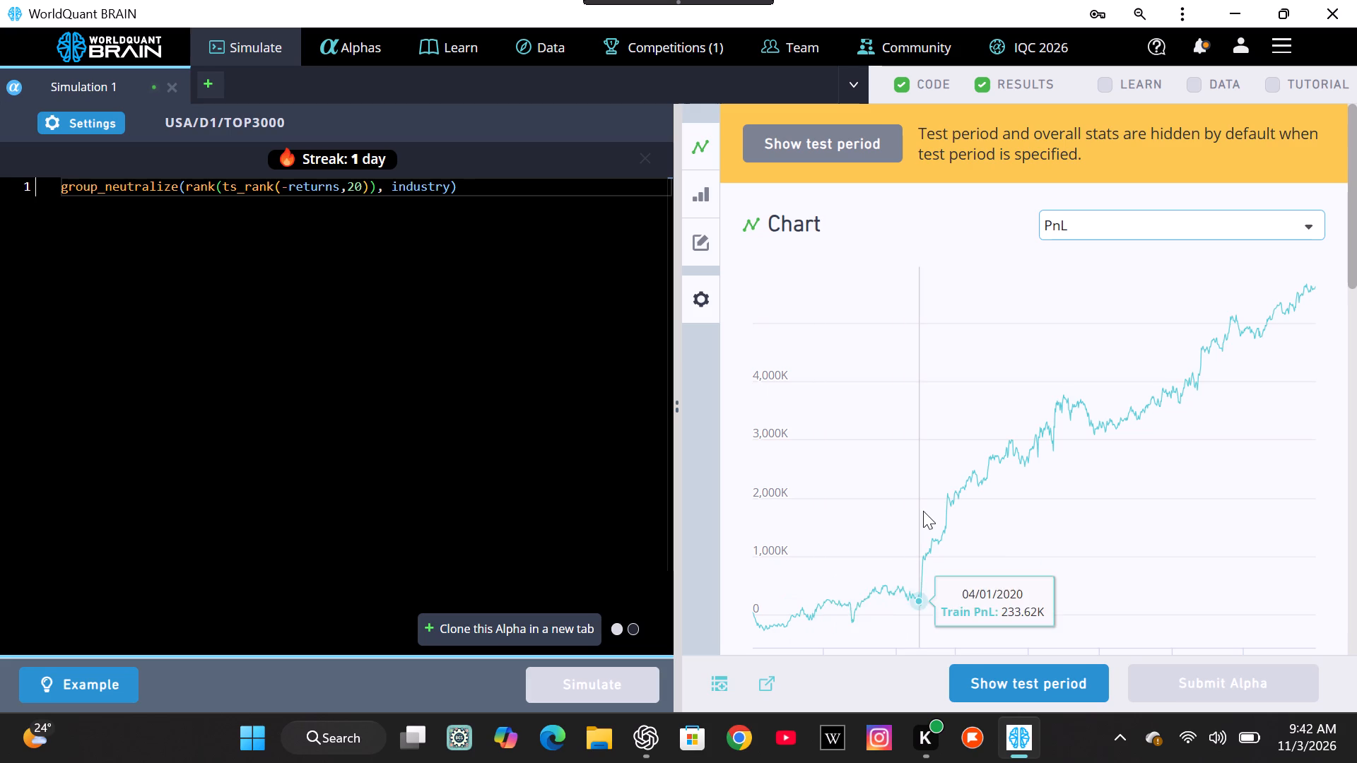
Set the truncation to 0.26 in the Simulation 1 settings and apply the change.
scroll(923, 511, "down", 3)
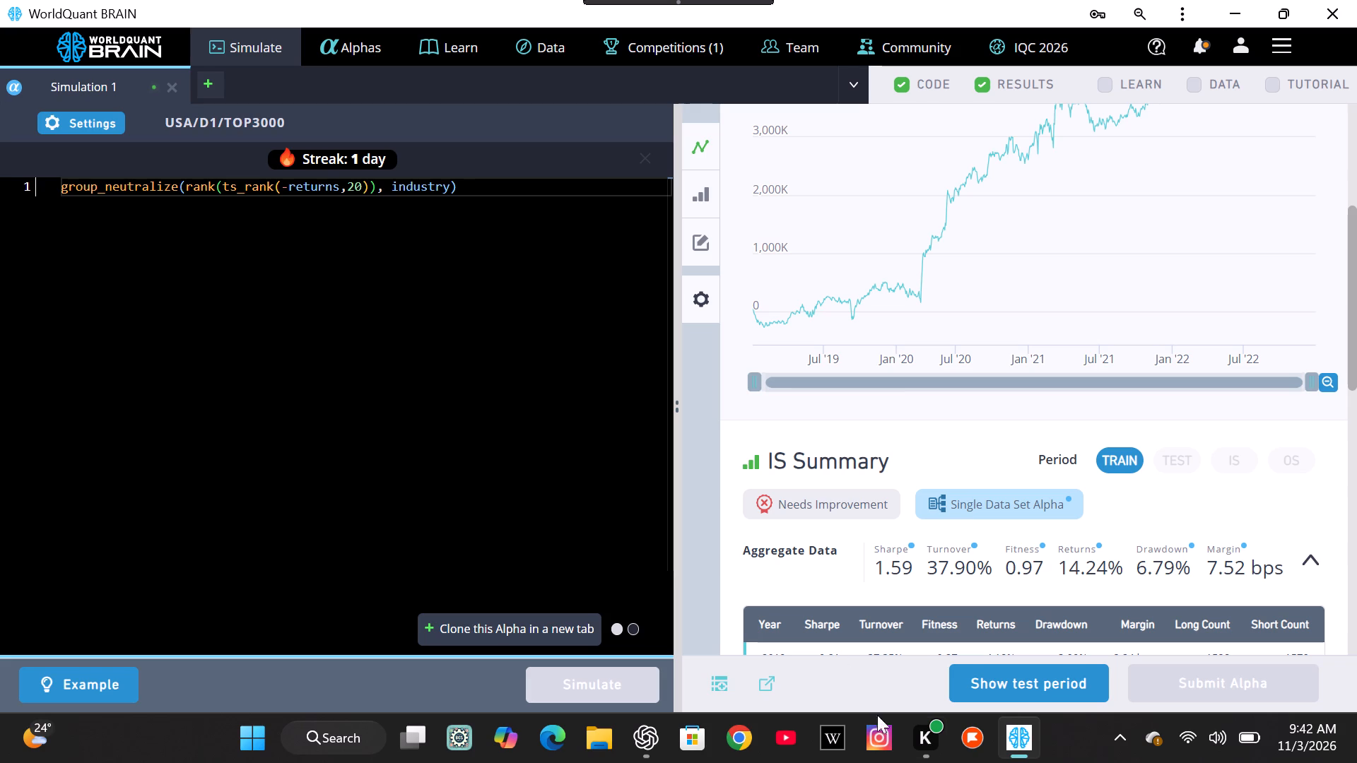
left_click(73, 125)
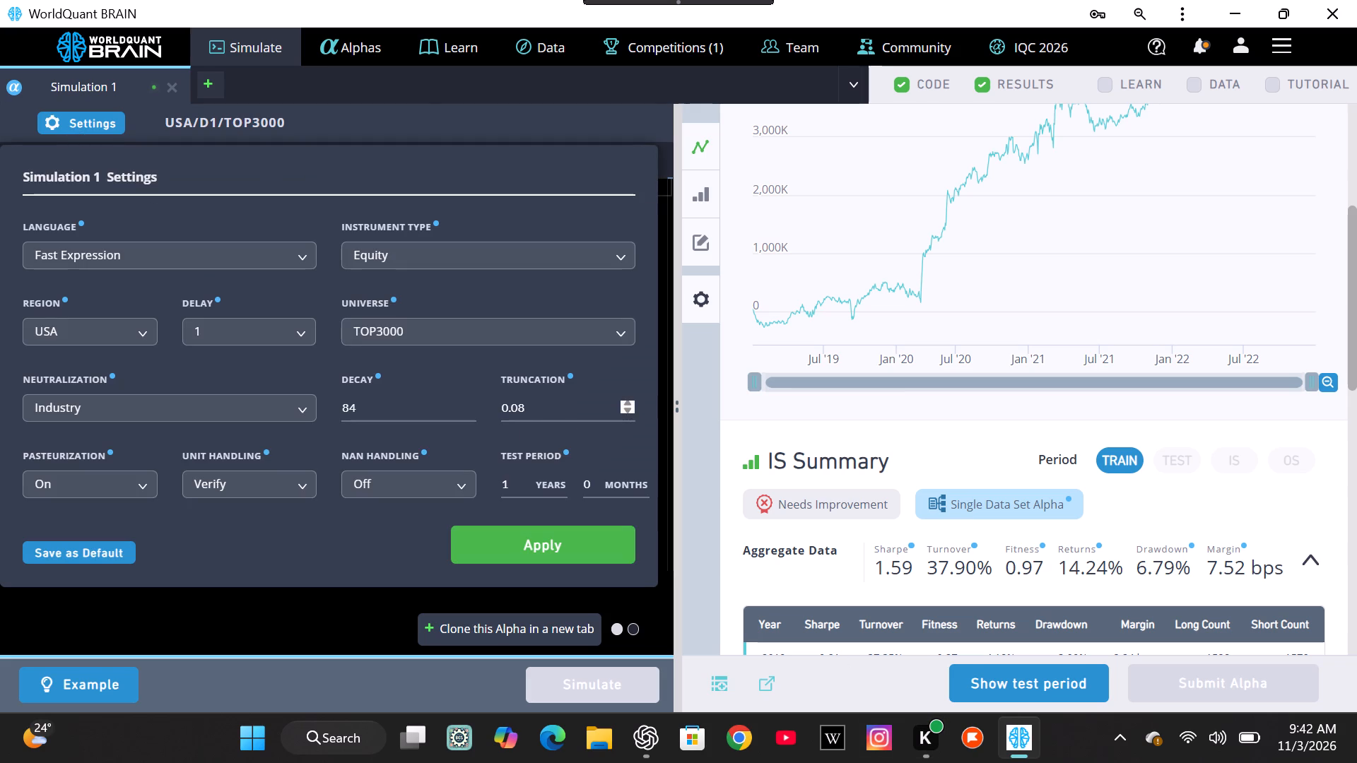
left_click(628, 401)
left_click(487, 548)
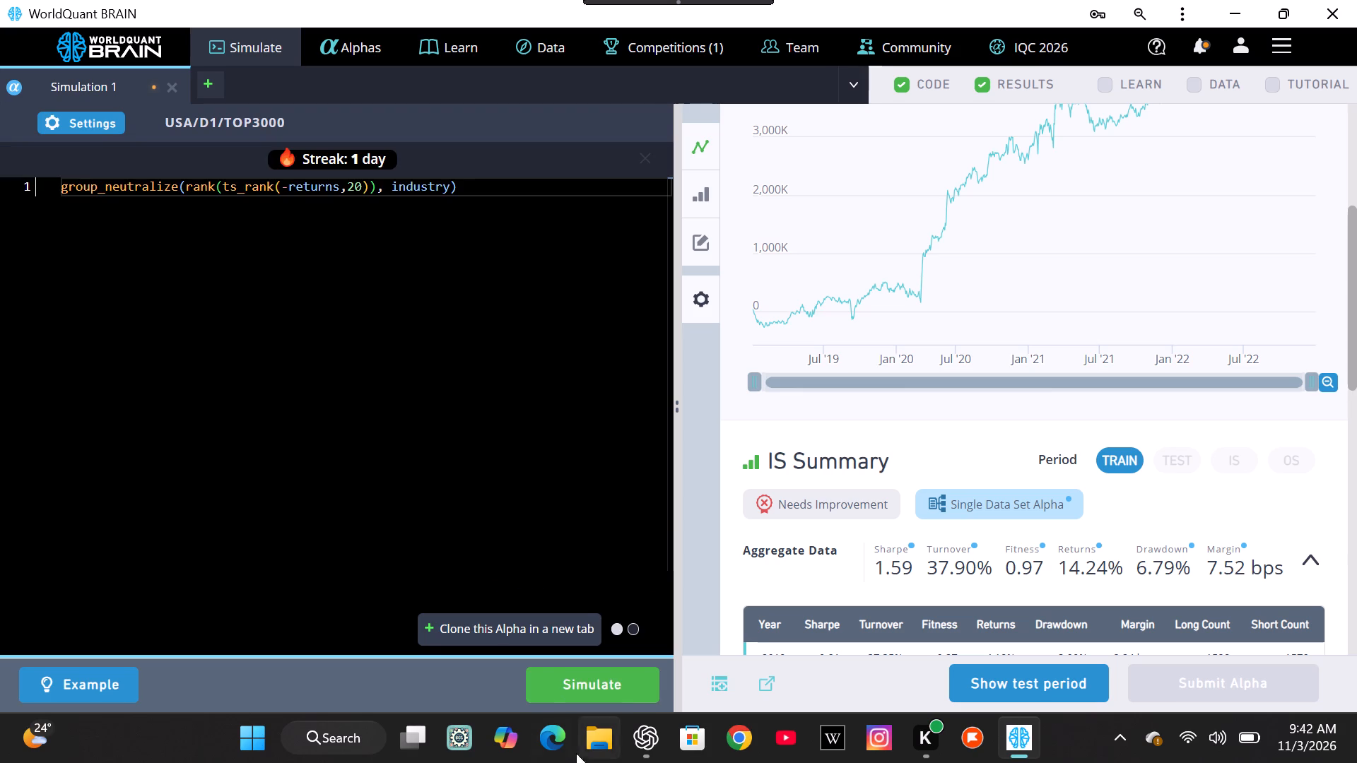
Run the simulation of the industry group_neutralize alpha with the new truncation and review its IS Summary.
left_click(589, 693)
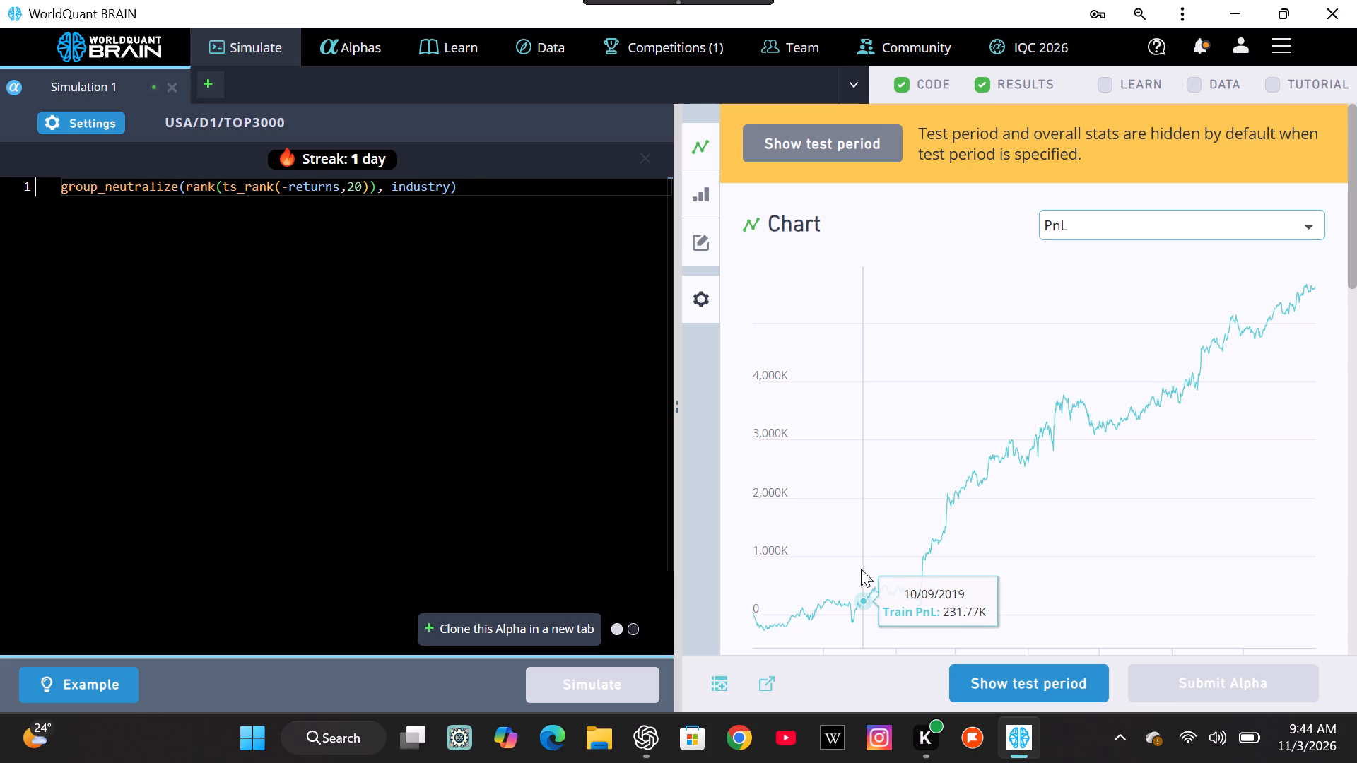
scroll(1023, 516, "down", 1)
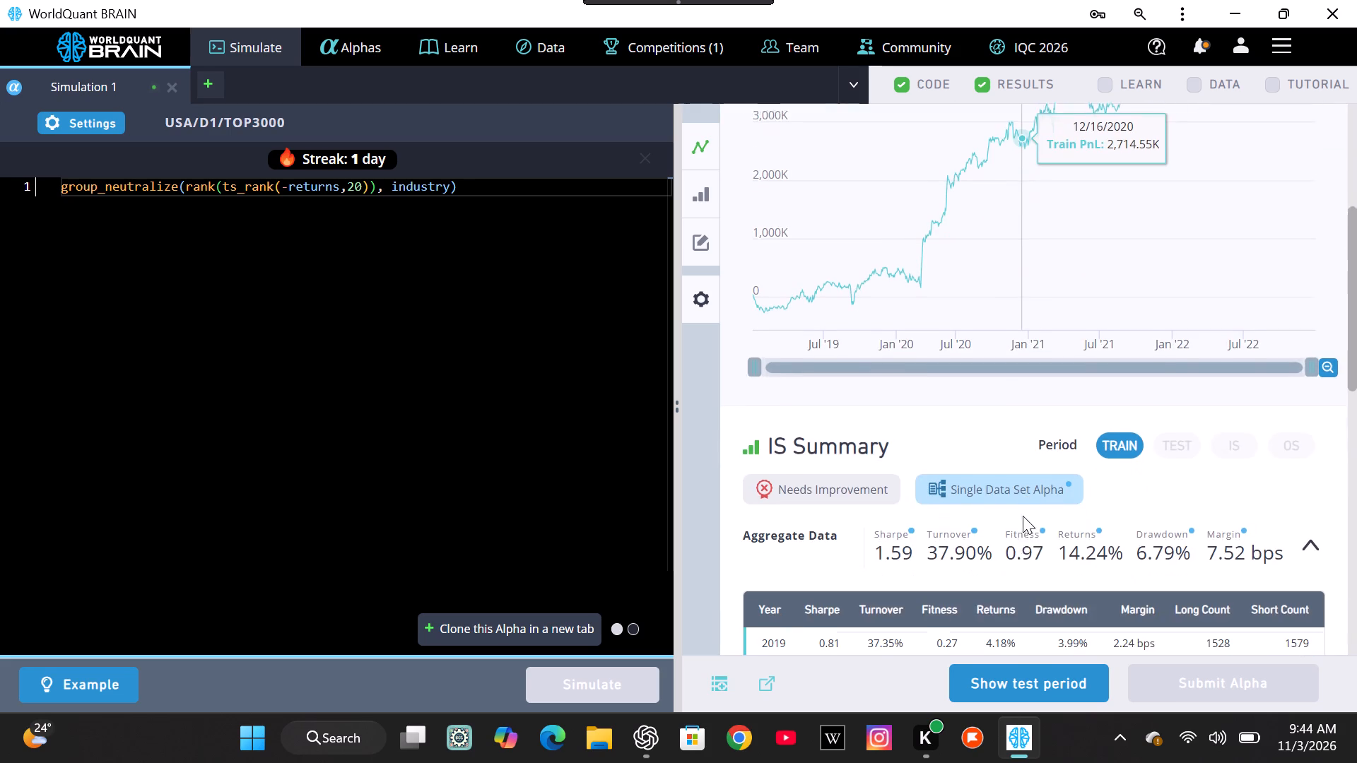
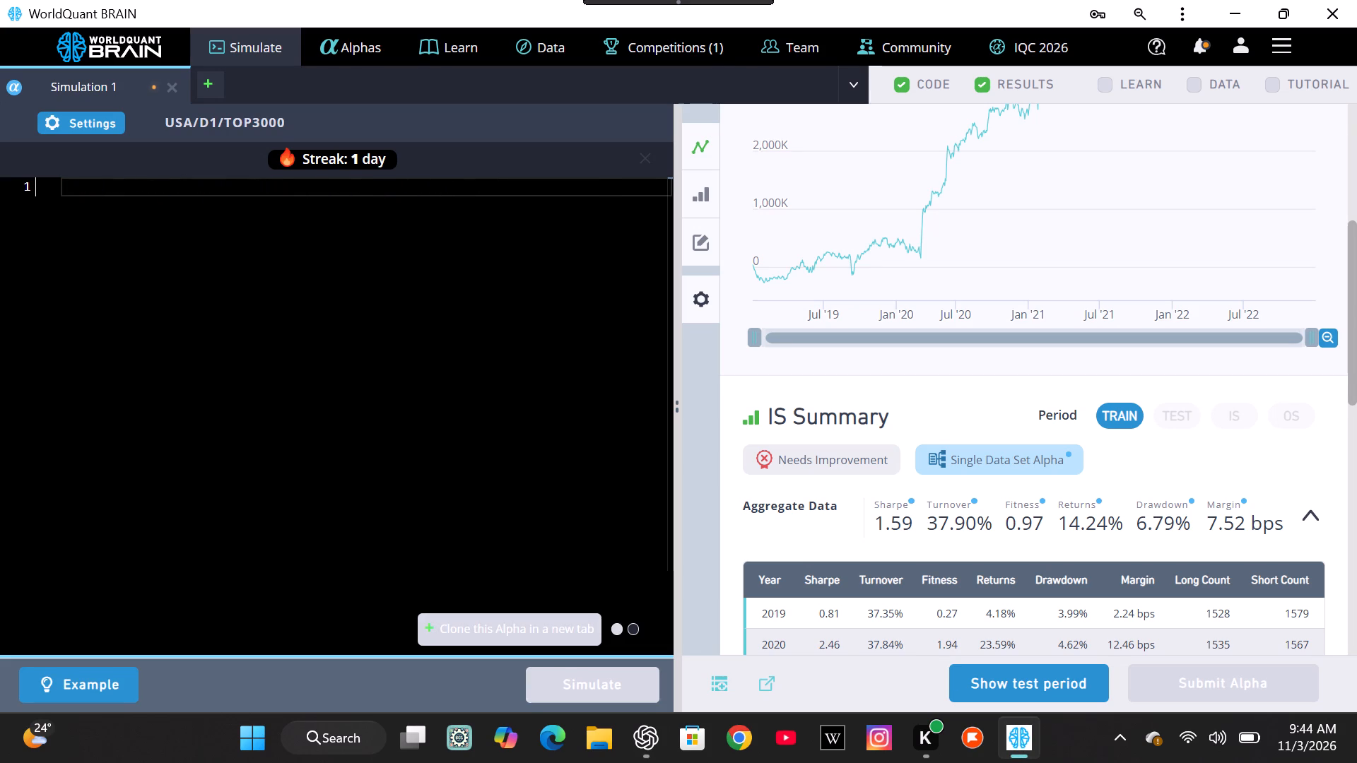
key("ctrl+v")
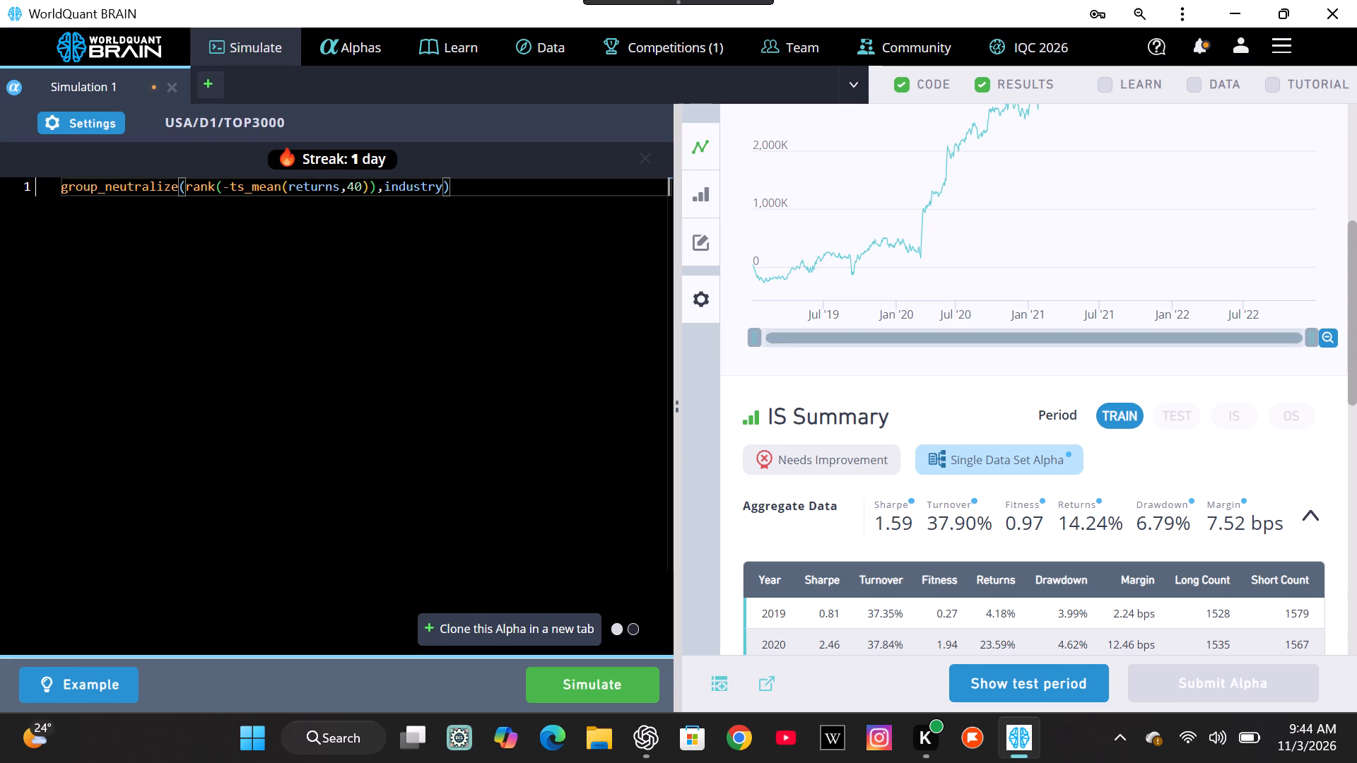
Set the Simulation 1 universe to TOP1000, decay to 0 and truncation to 0.06, and apply the settings.
left_click(66, 126)
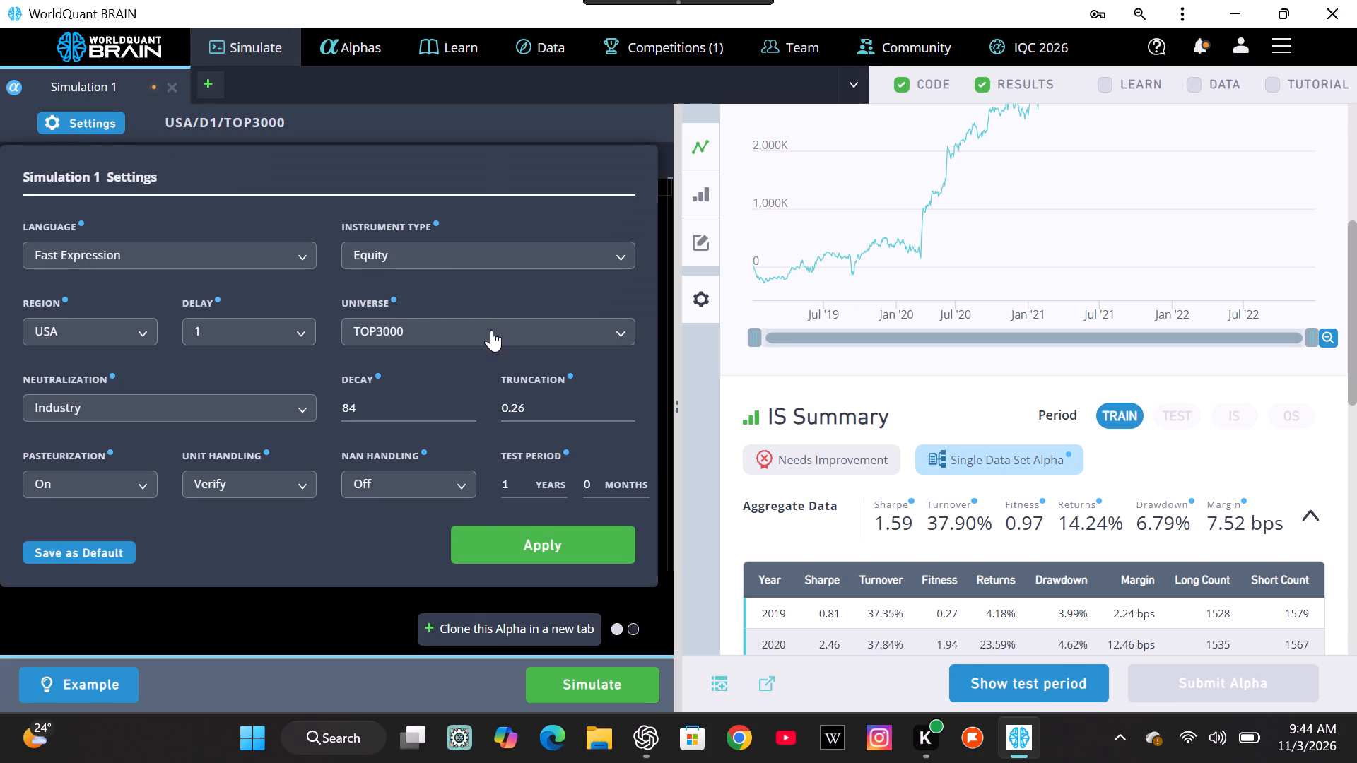
left_click(488, 328)
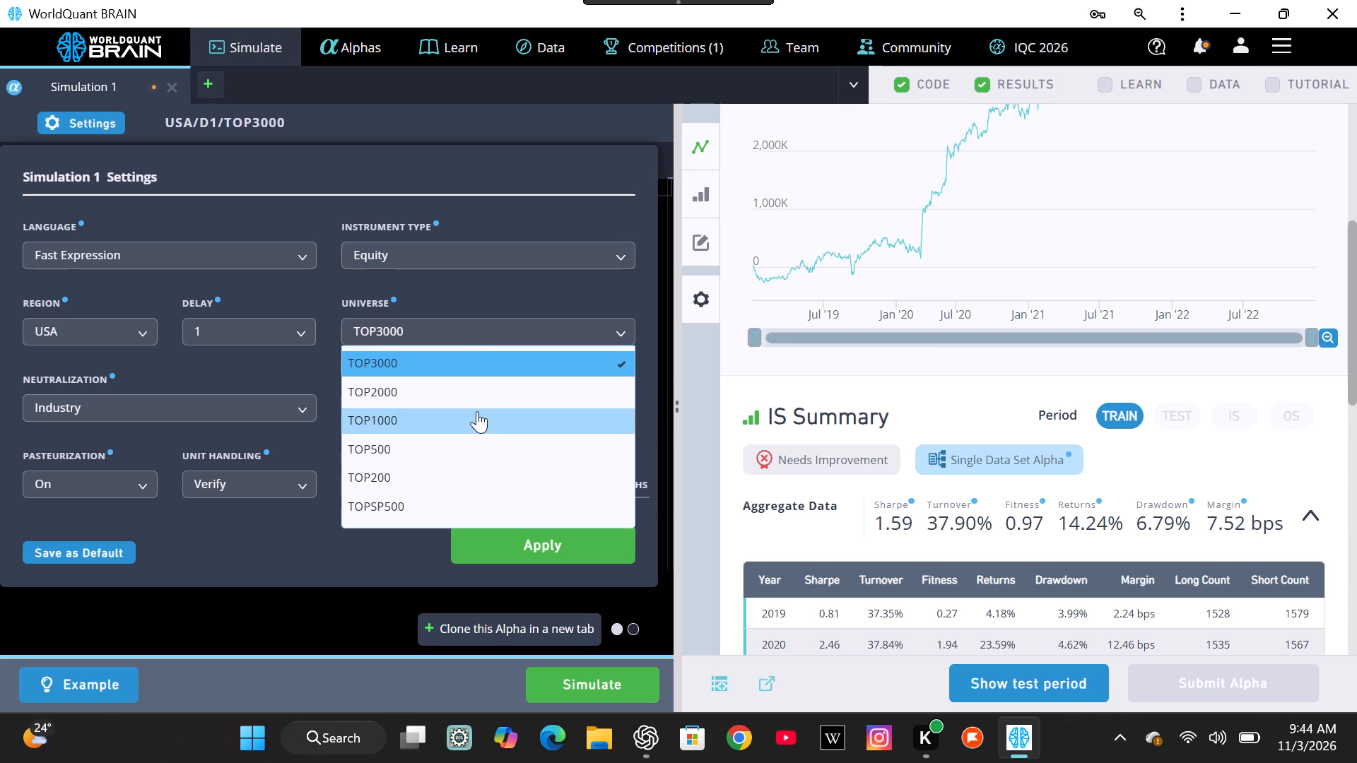
left_click(477, 411)
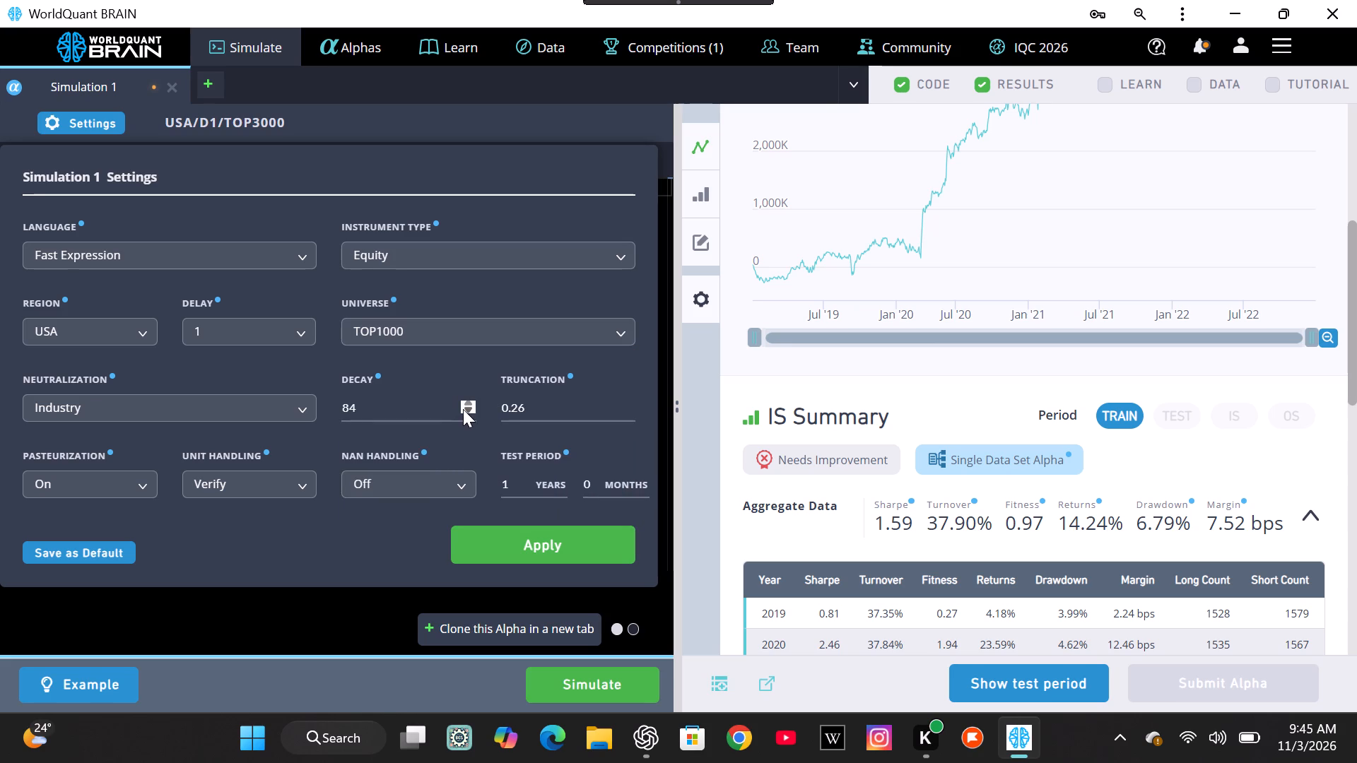
left_click(465, 409)
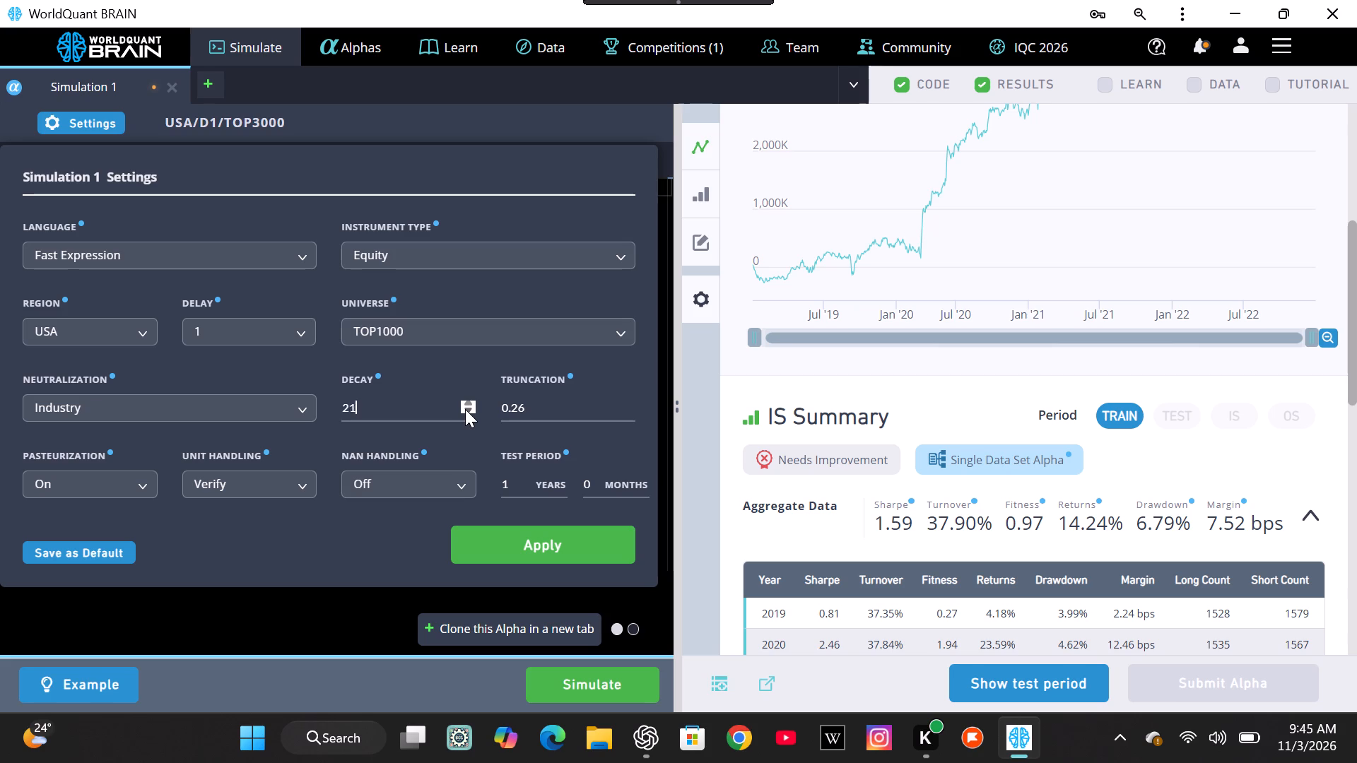
left_click(465, 409)
triple_click(465, 409)
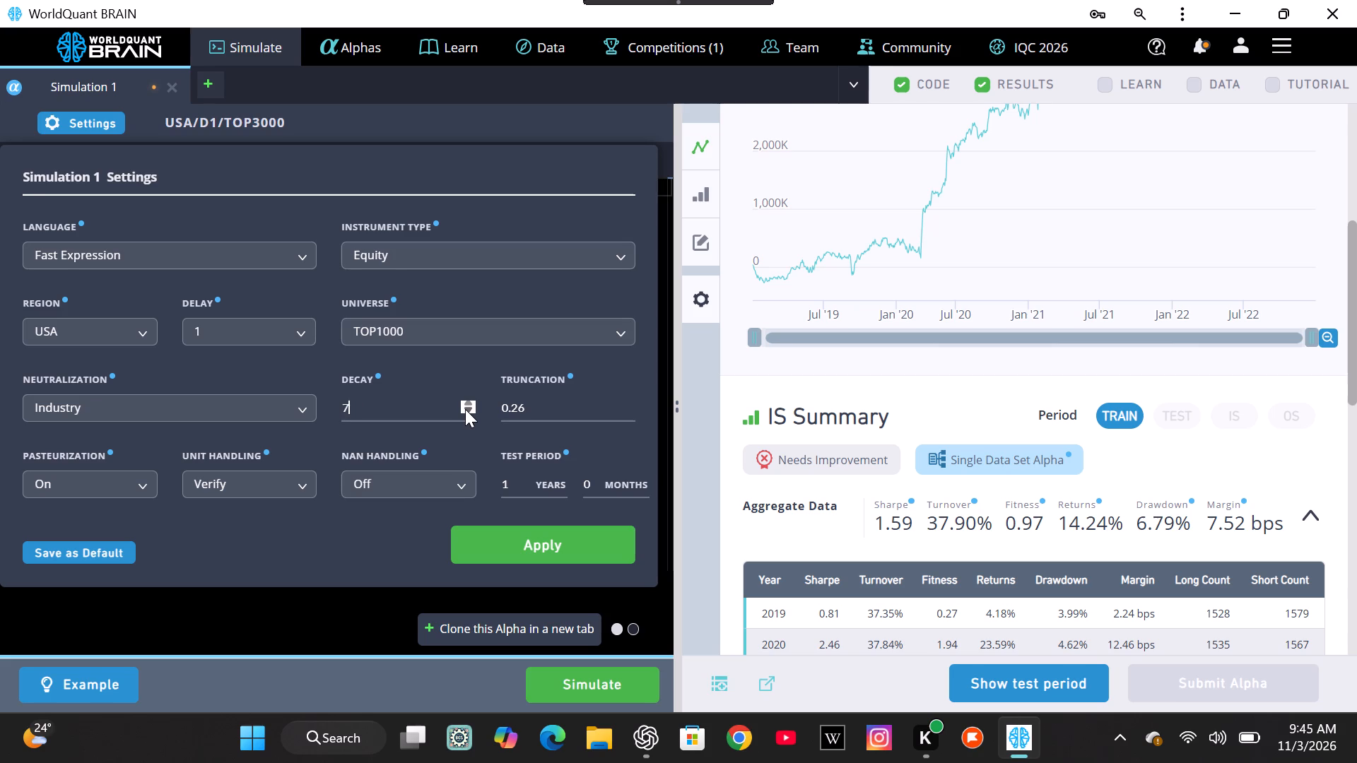
triple_click(465, 409)
double_click(465, 409)
left_click(625, 410)
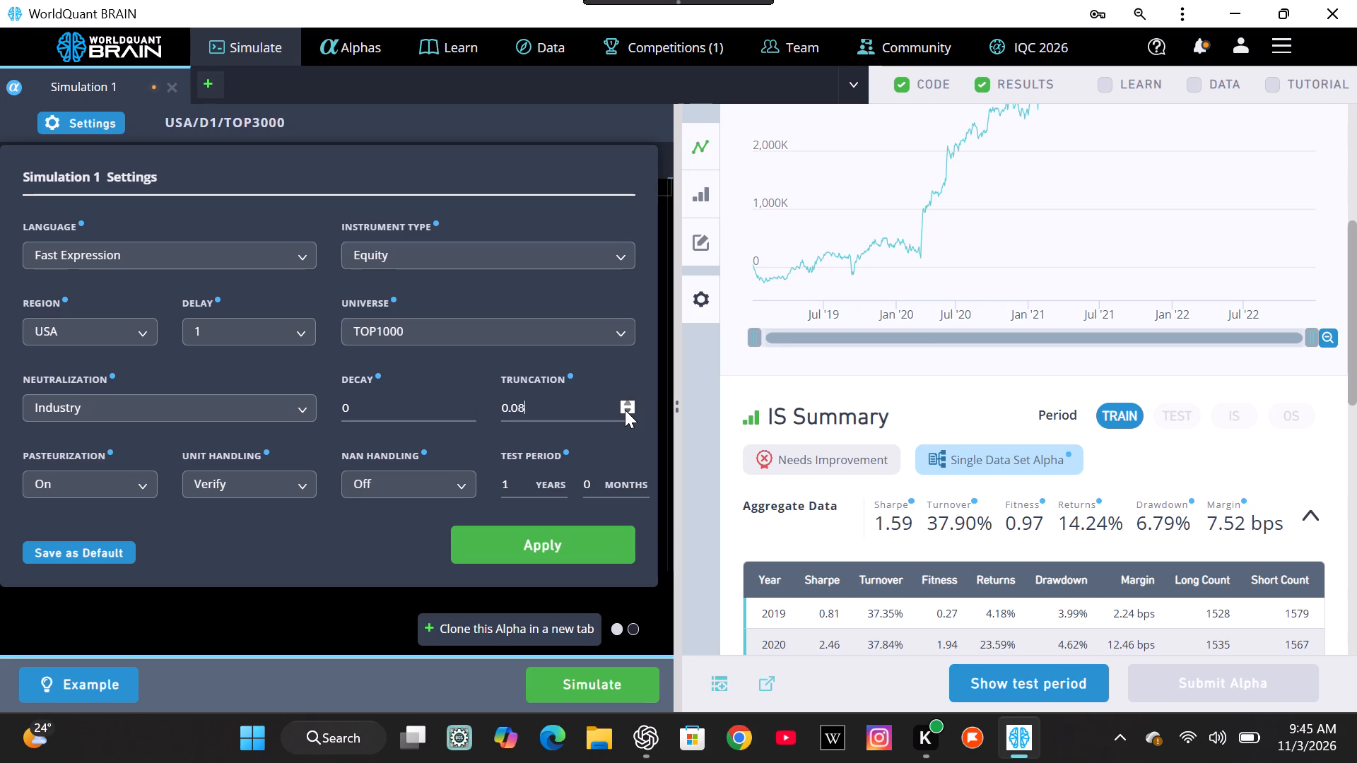
left_click(625, 410)
left_click(541, 532)
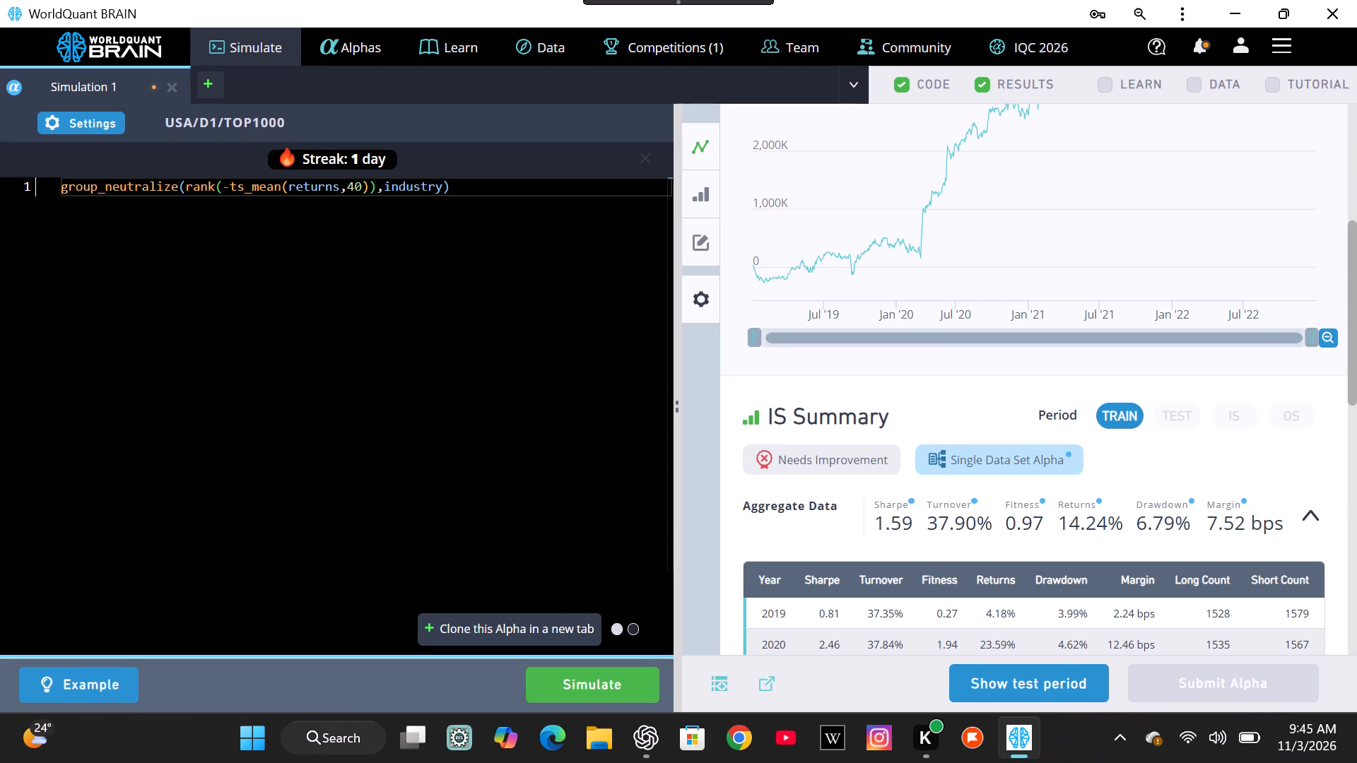
Run the simulation of the 40-day ts_mean returns alpha with the applied settings.
left_click(563, 687)
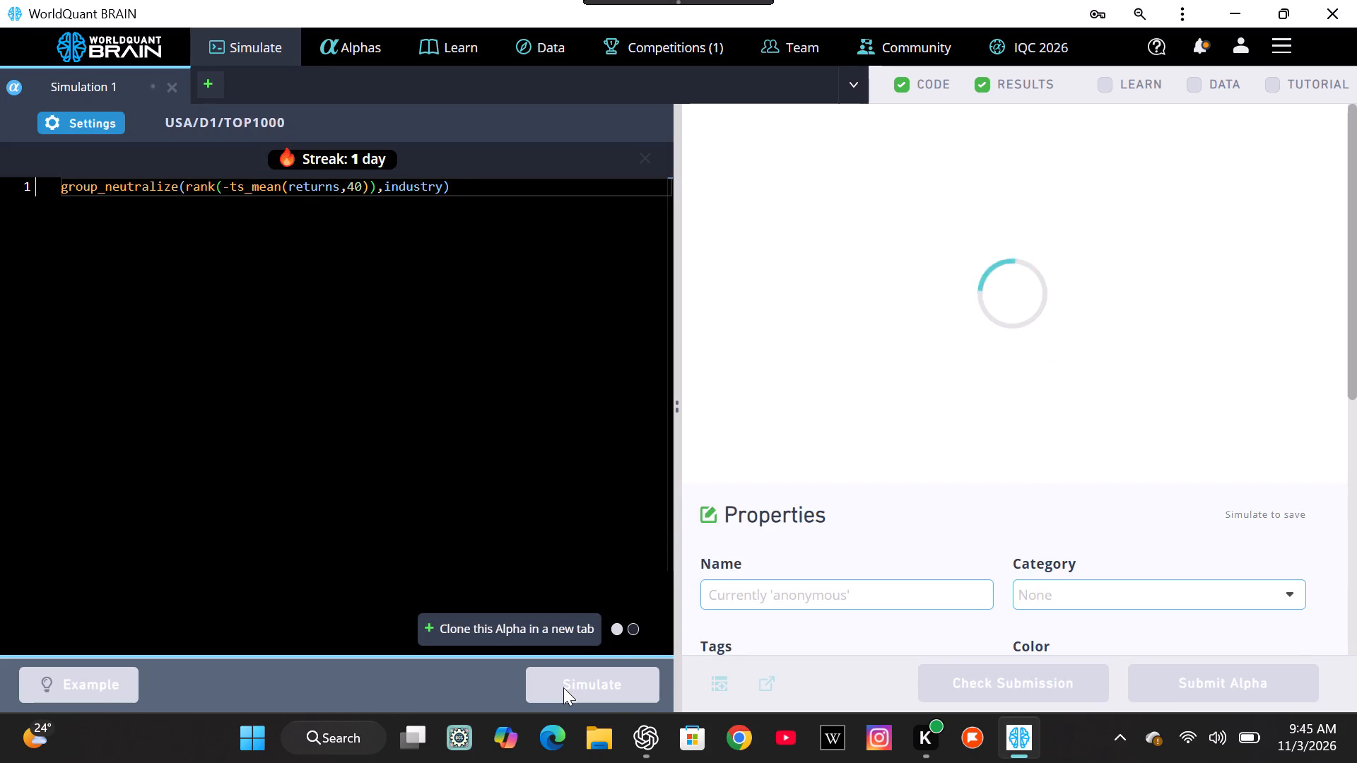
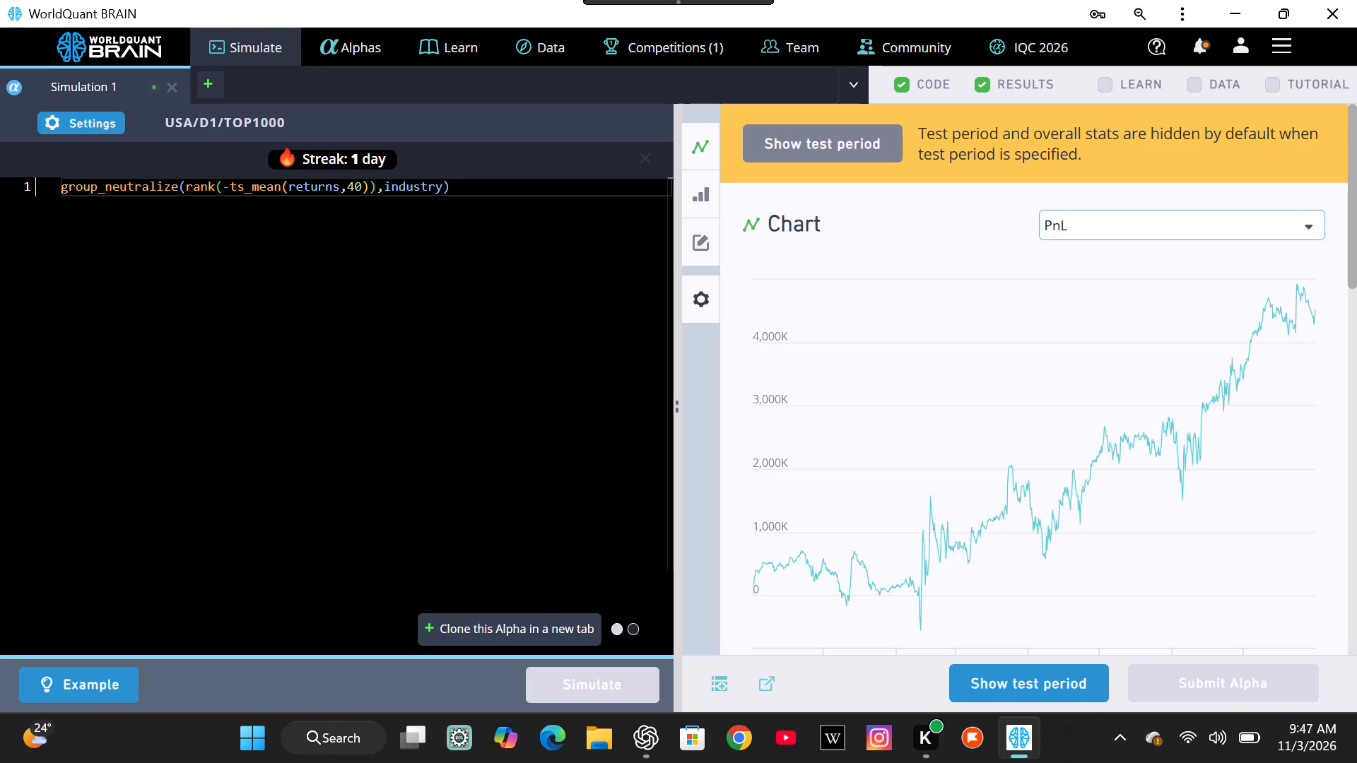
Set the Simulation 1 decay to 13 and universe to TOP2000, and apply the settings.
scroll(914, 456, "down", 2)
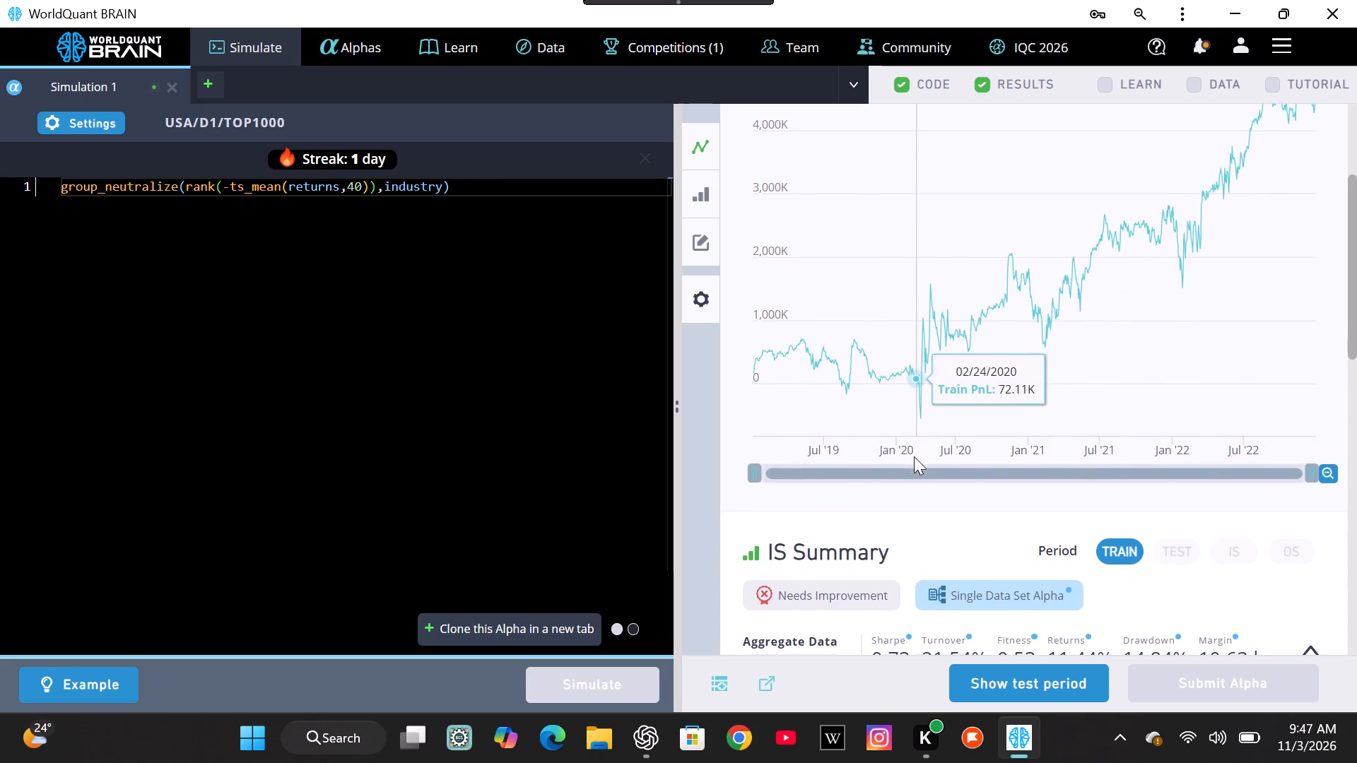
scroll(914, 456, "down", 1)
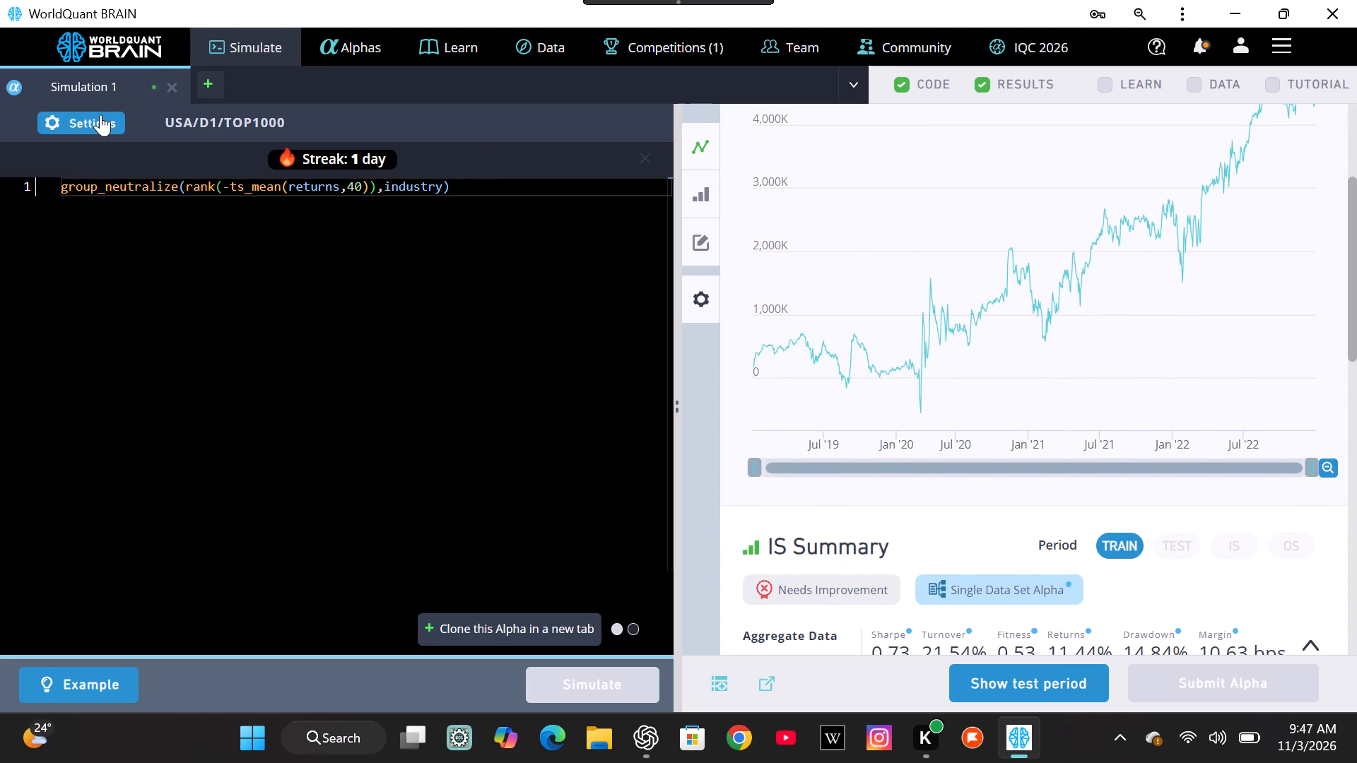
left_click(100, 114)
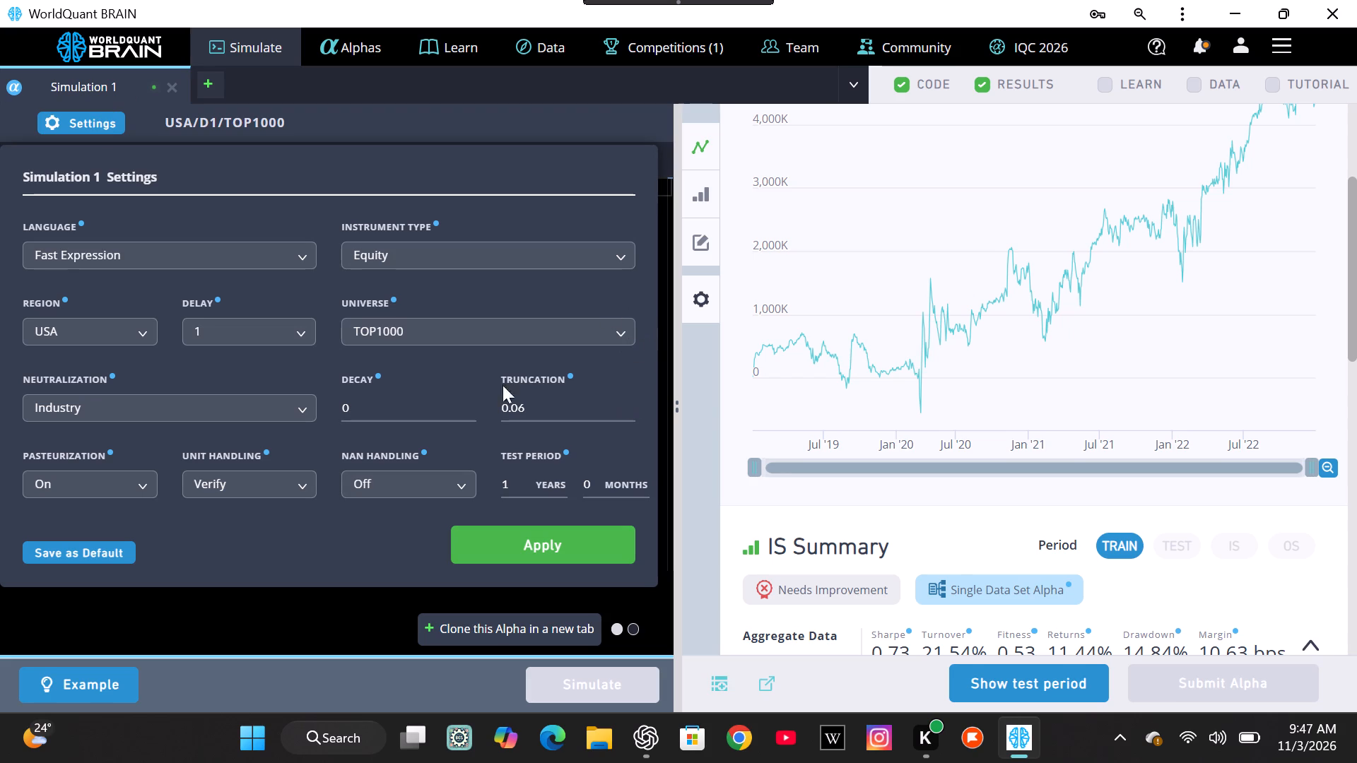
left_click(467, 400)
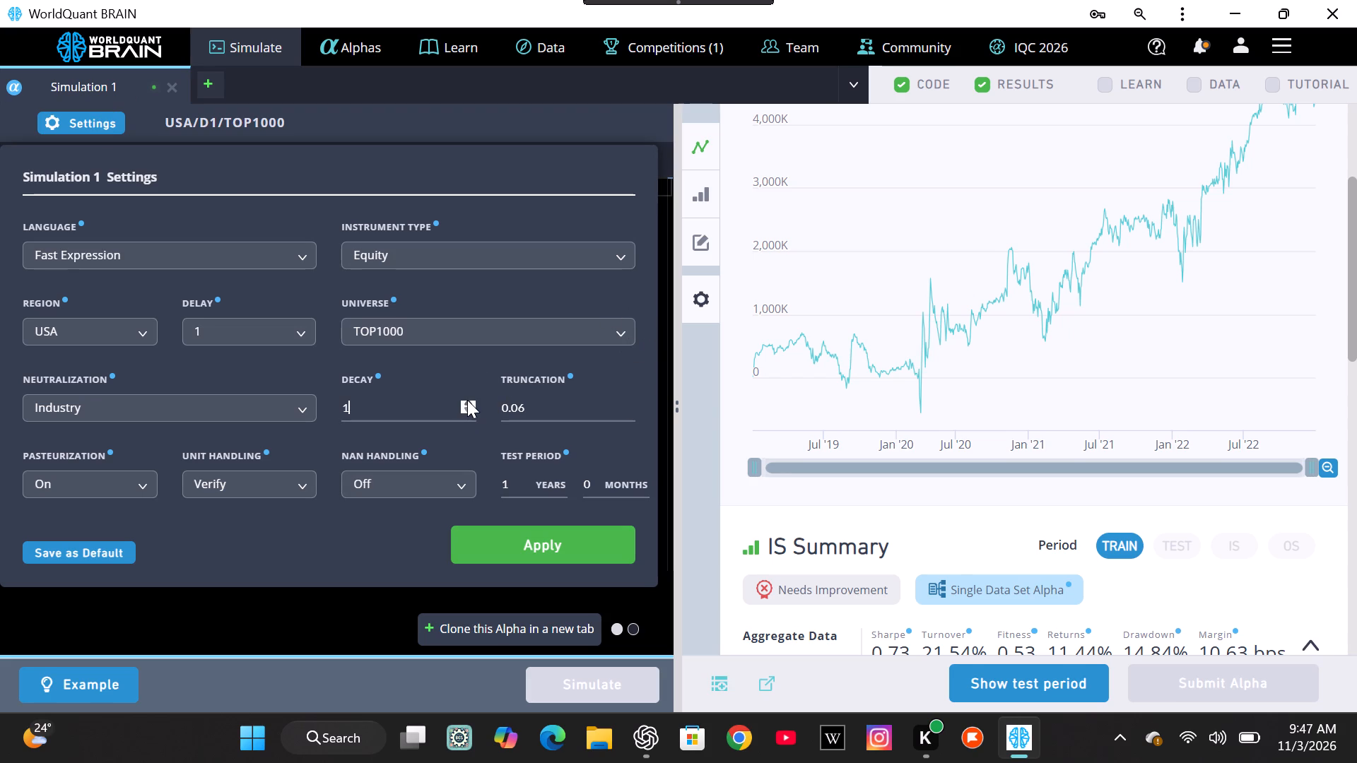
left_click(467, 400)
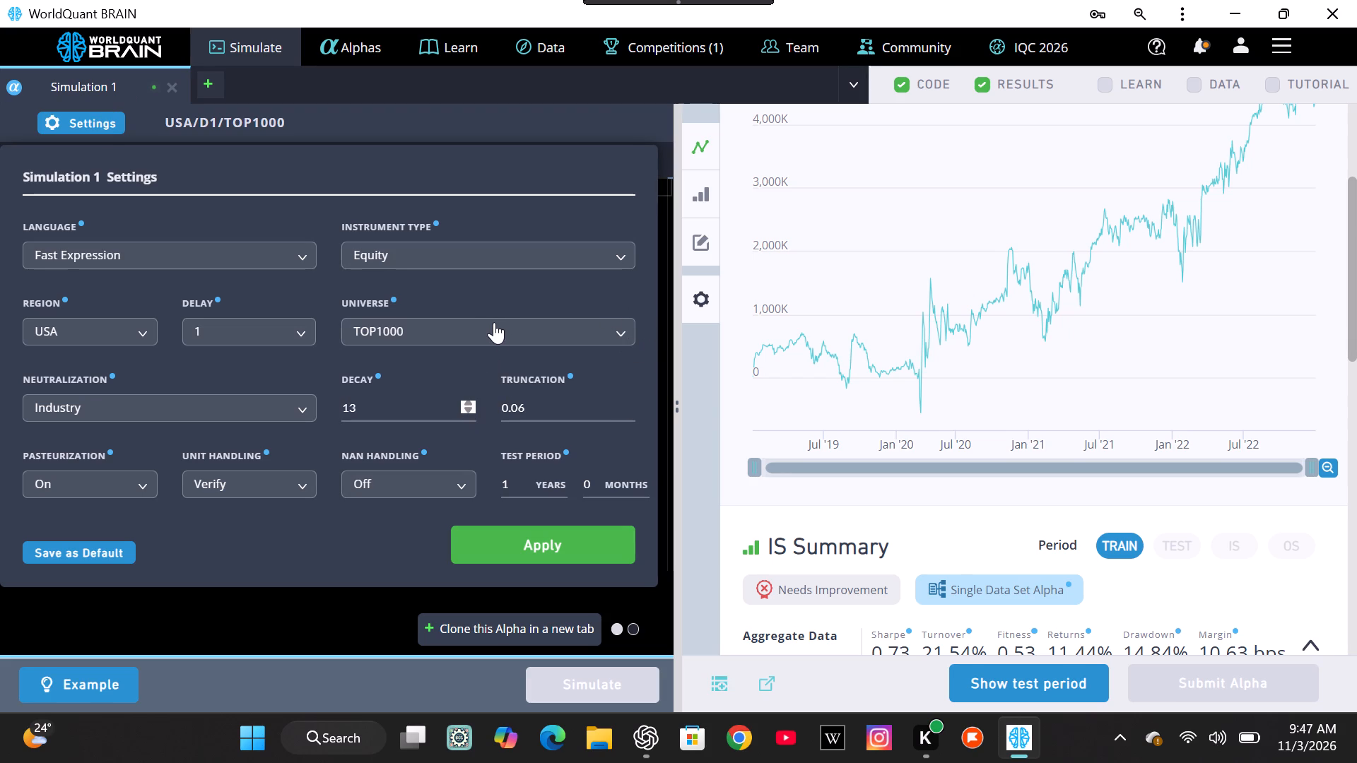
left_click(489, 325)
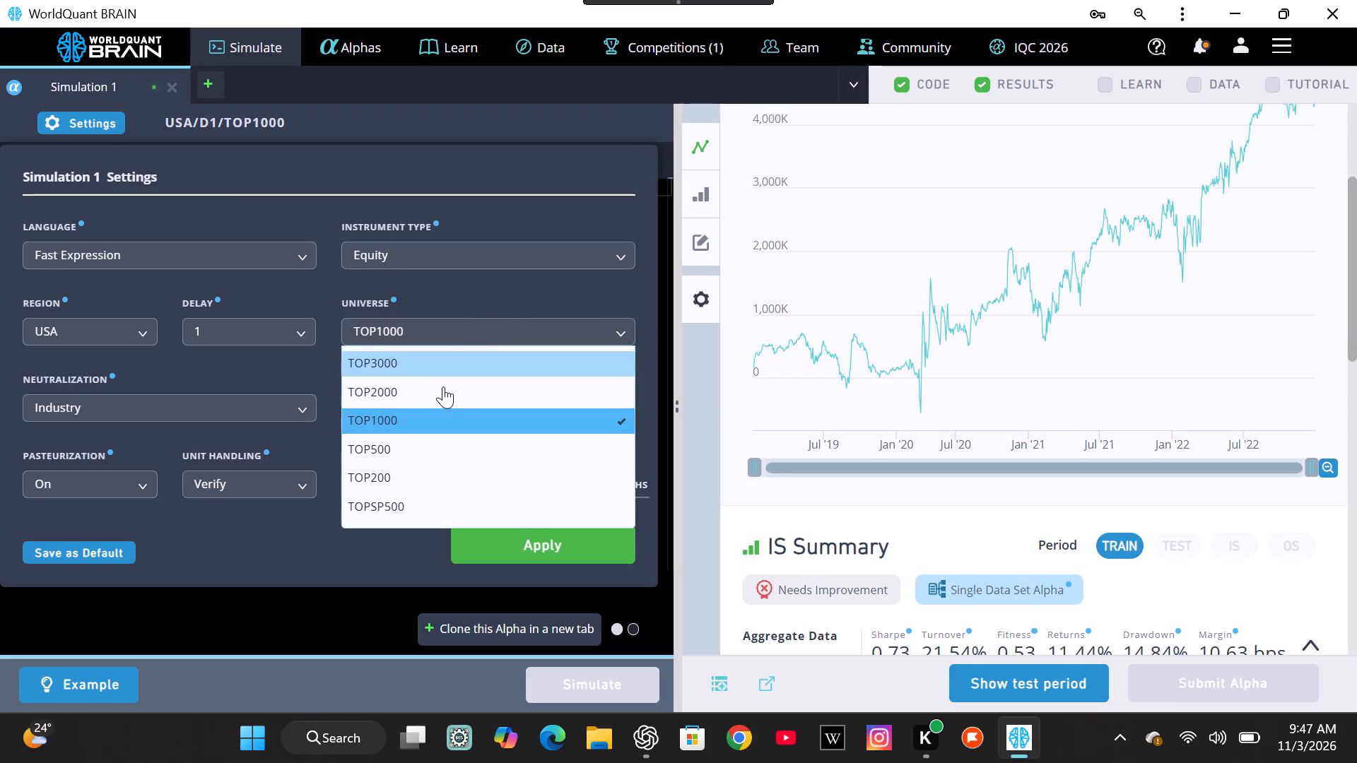
left_click(440, 386)
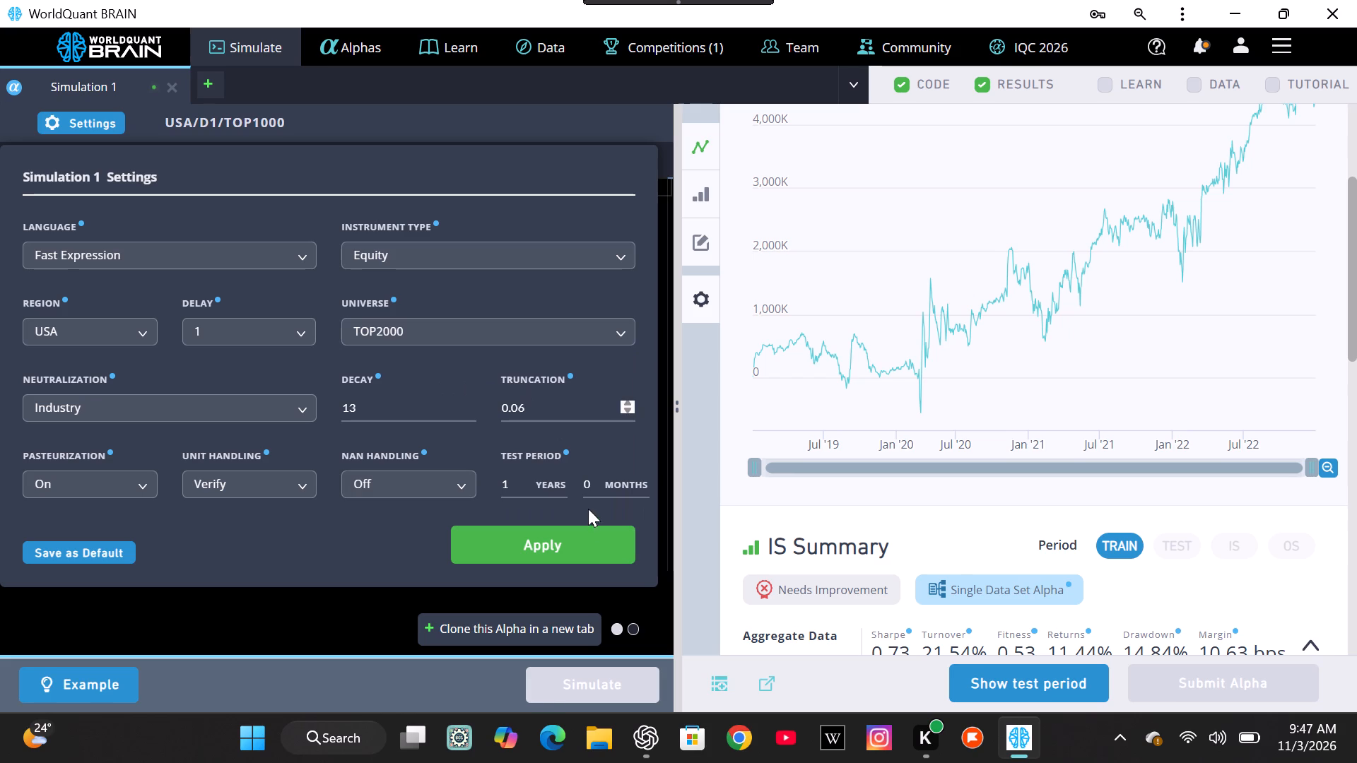
left_click(576, 538)
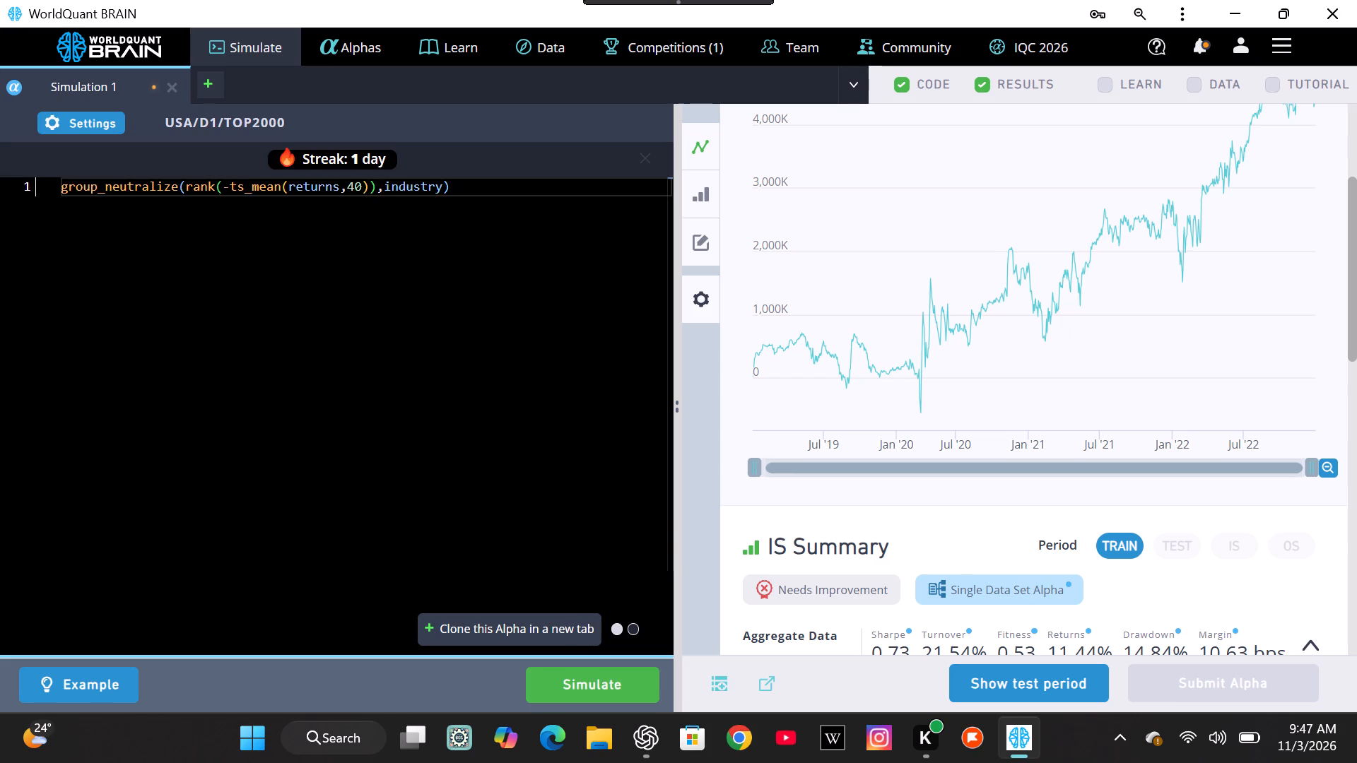
Run the simulation of the 40-day ts_mean returns alpha with the TOP2000 settings.
left_click(599, 670)
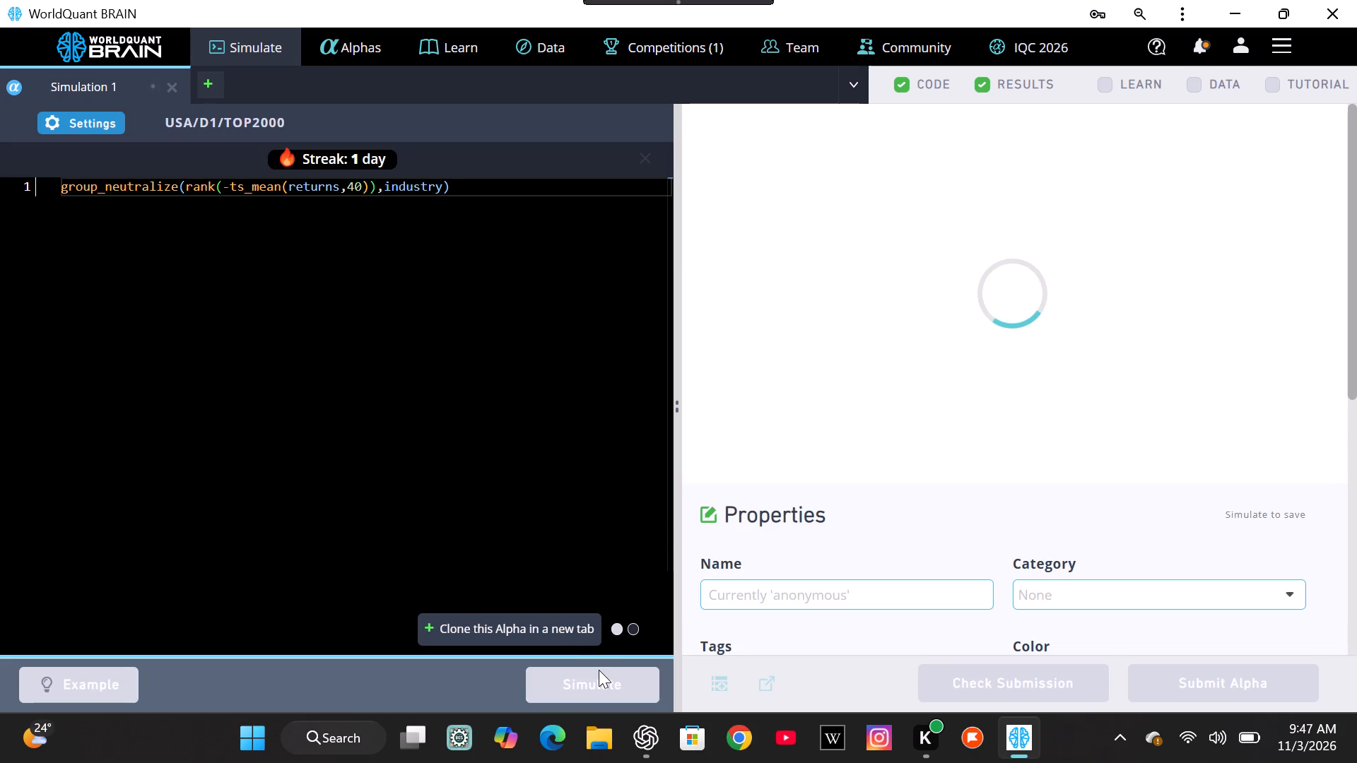
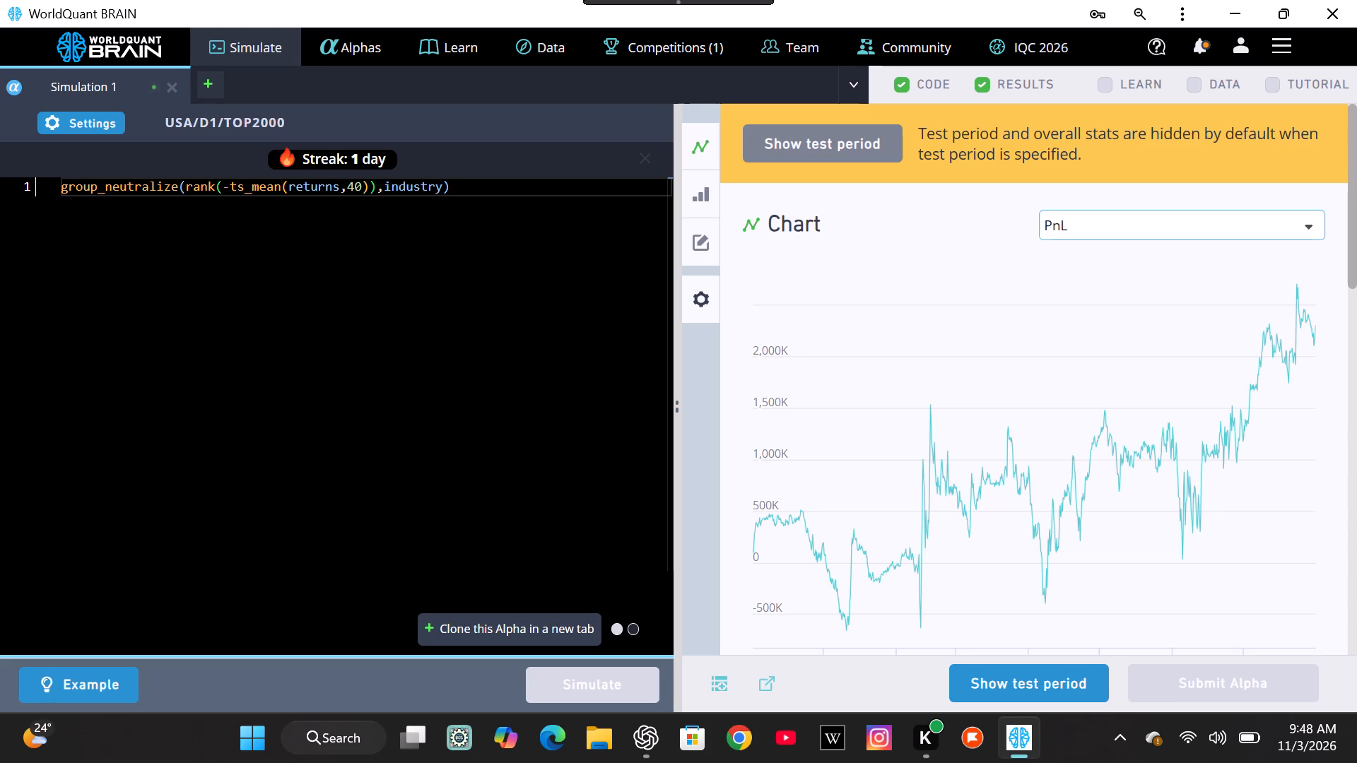
Set the Simulation 1 decay to 2, keeping the TOP2000 universe and 0.06 truncation, and apply the settings.
left_click(89, 118)
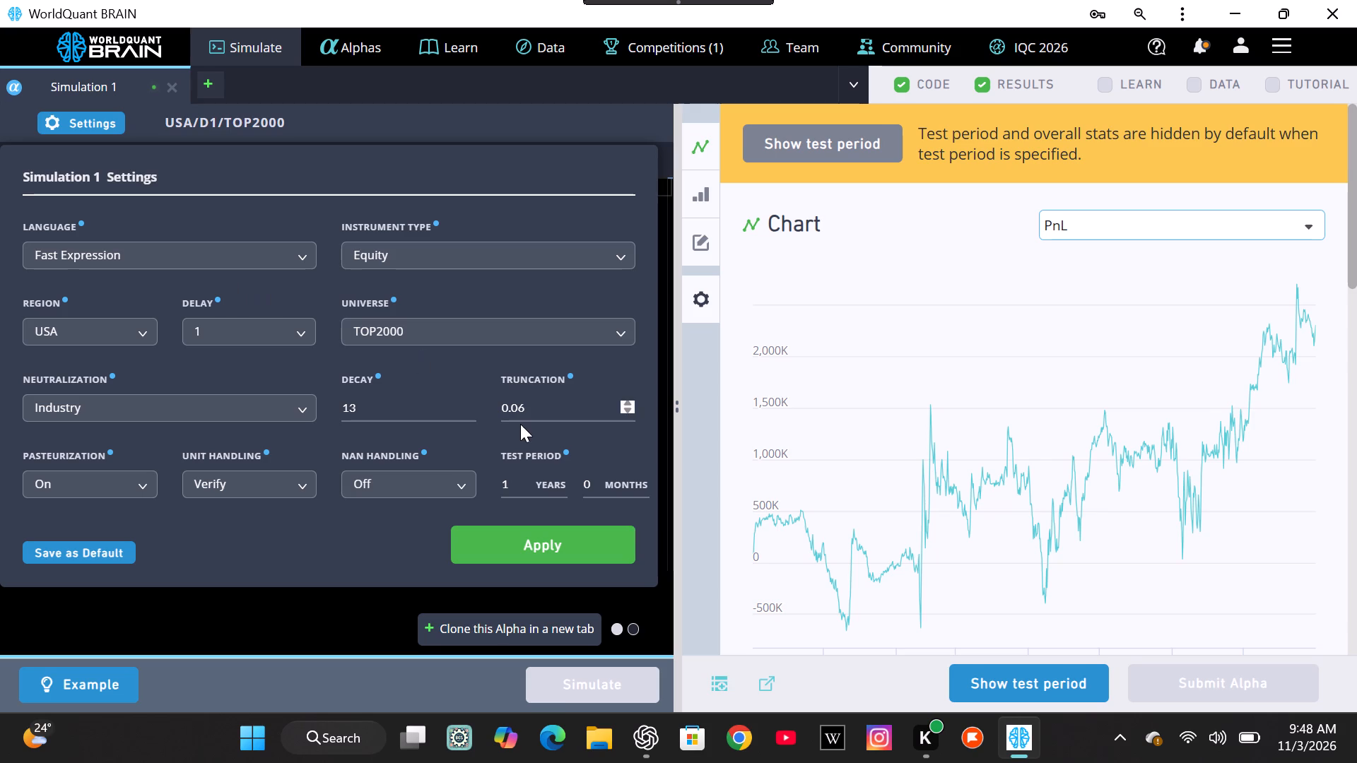
left_click(466, 407)
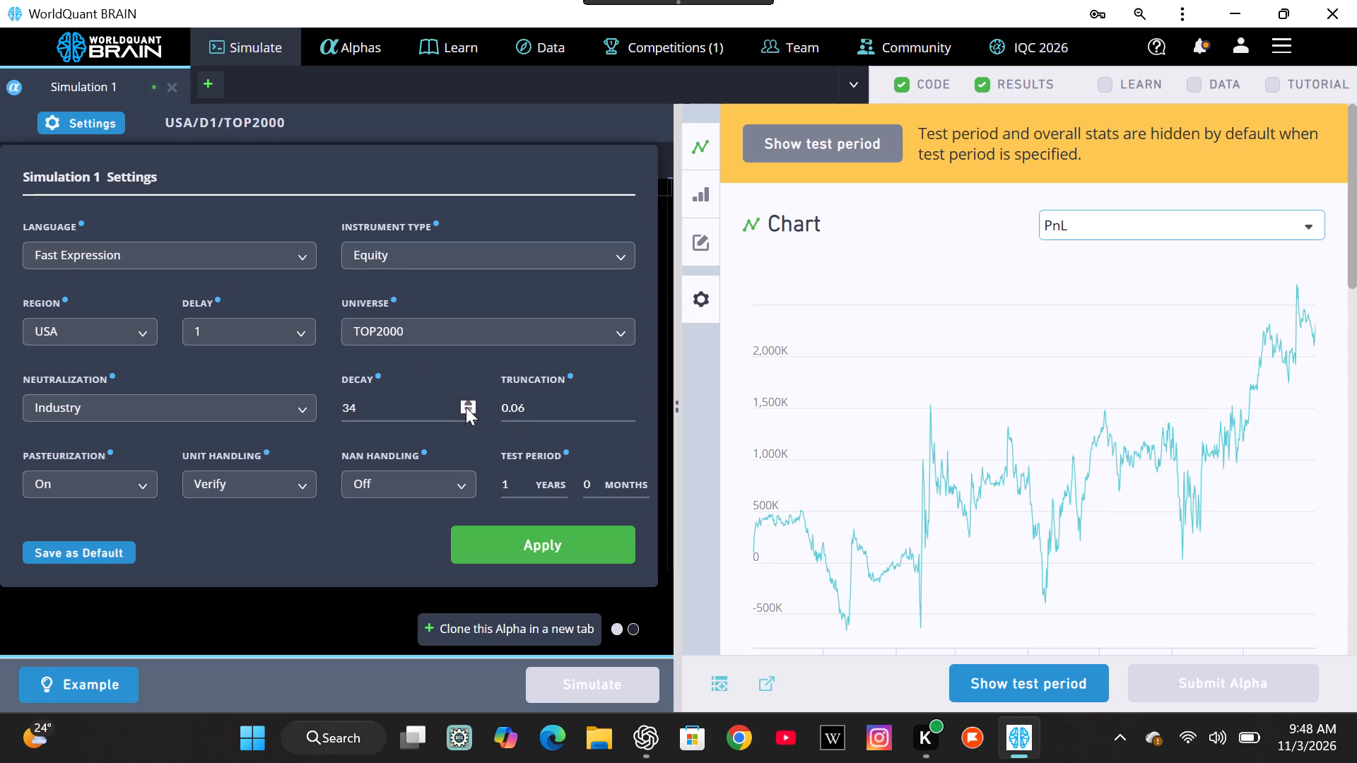
left_click(469, 408)
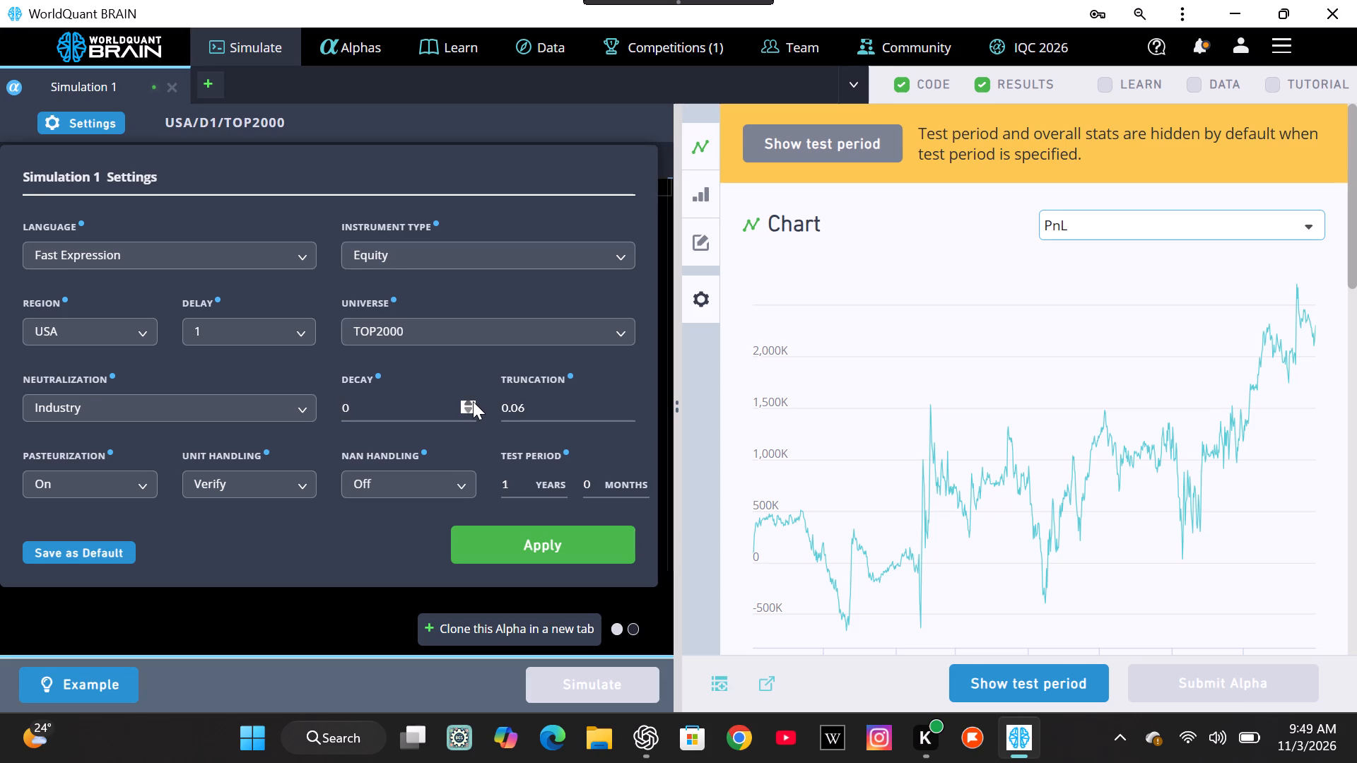
double_click(472, 402)
left_click(559, 536)
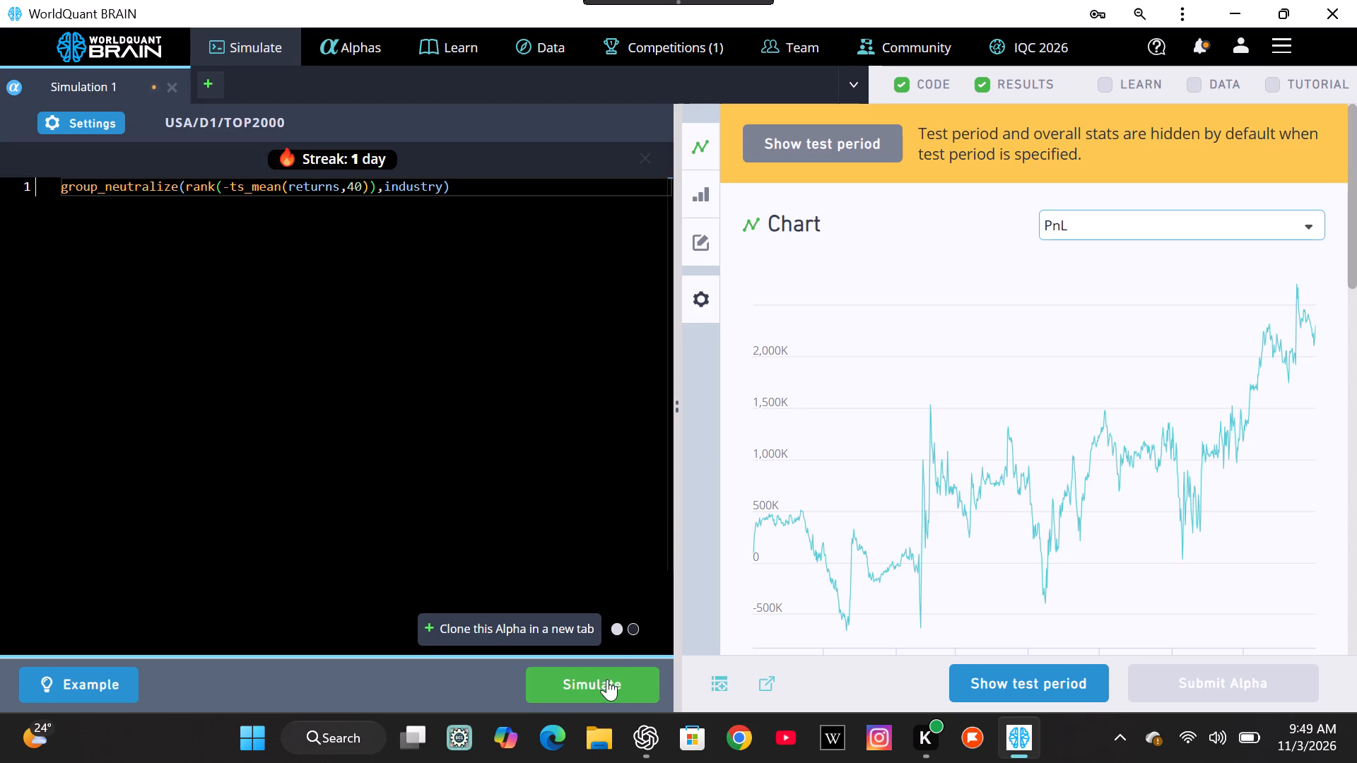
Run the simulation of the 40-day ts_mean returns alpha with the decay of 2.
left_click(594, 687)
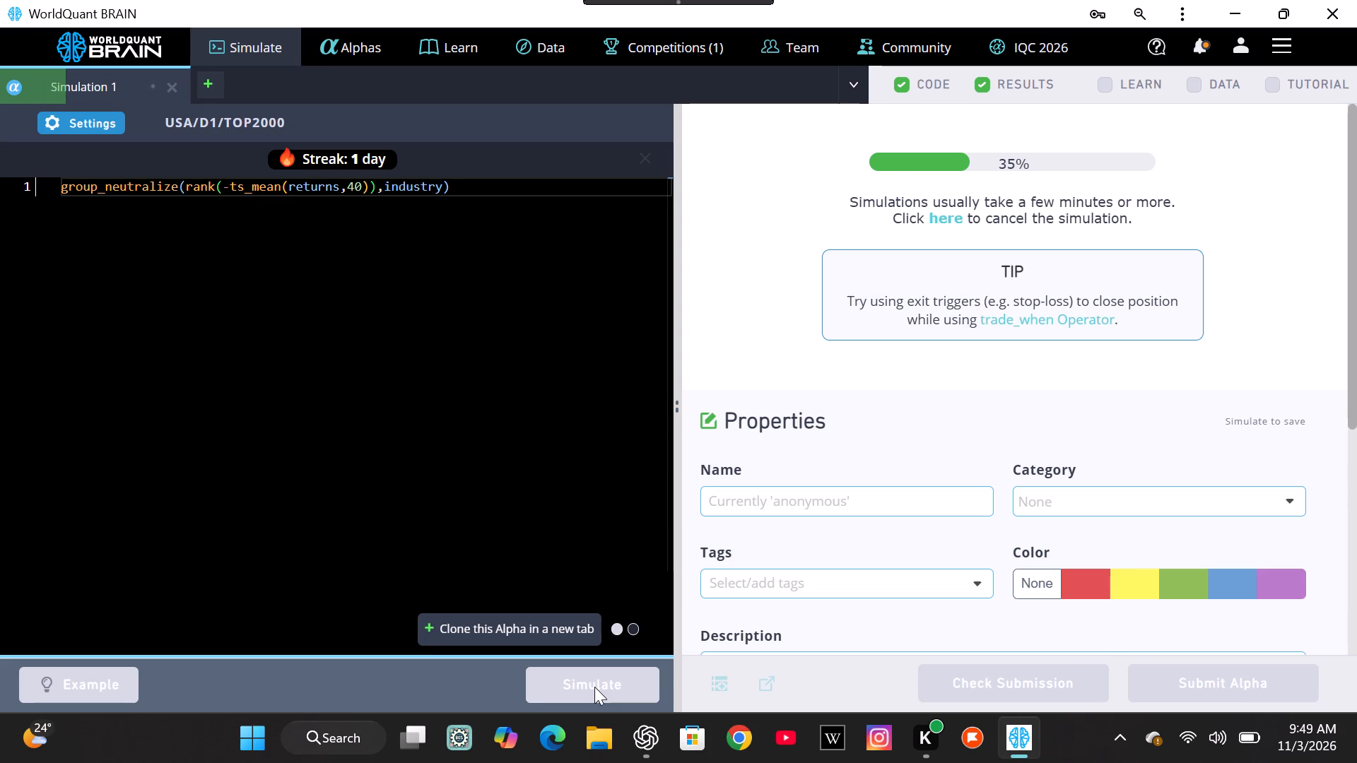
left_click(594, 687)
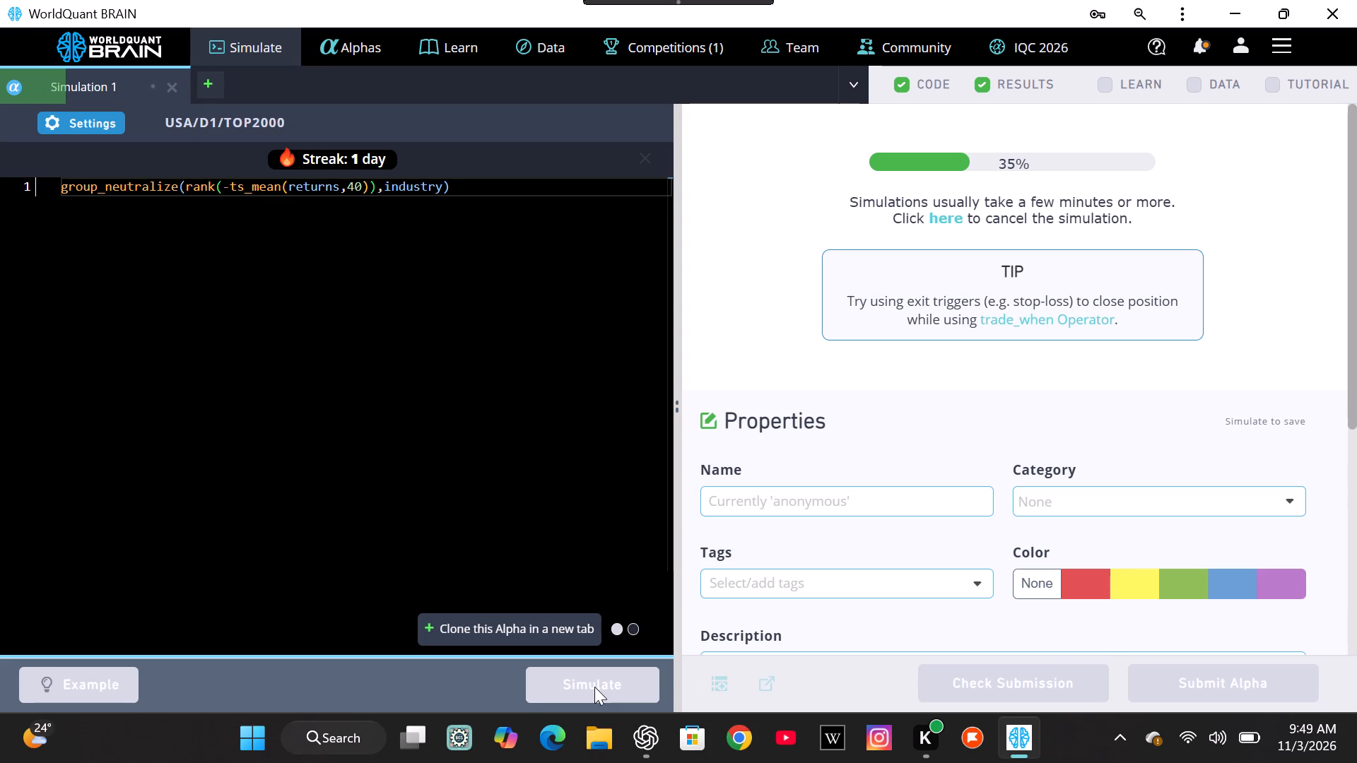
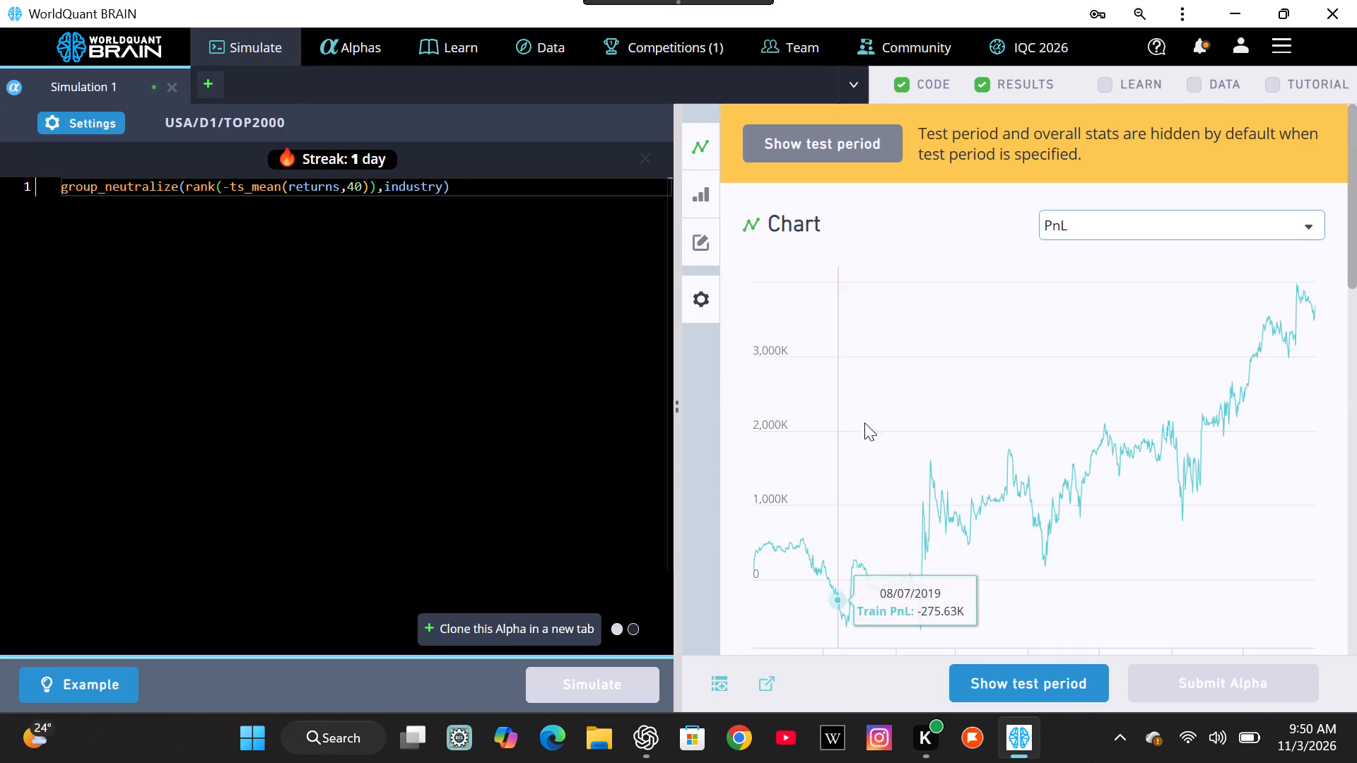
scroll(952, 486, "down", 3)
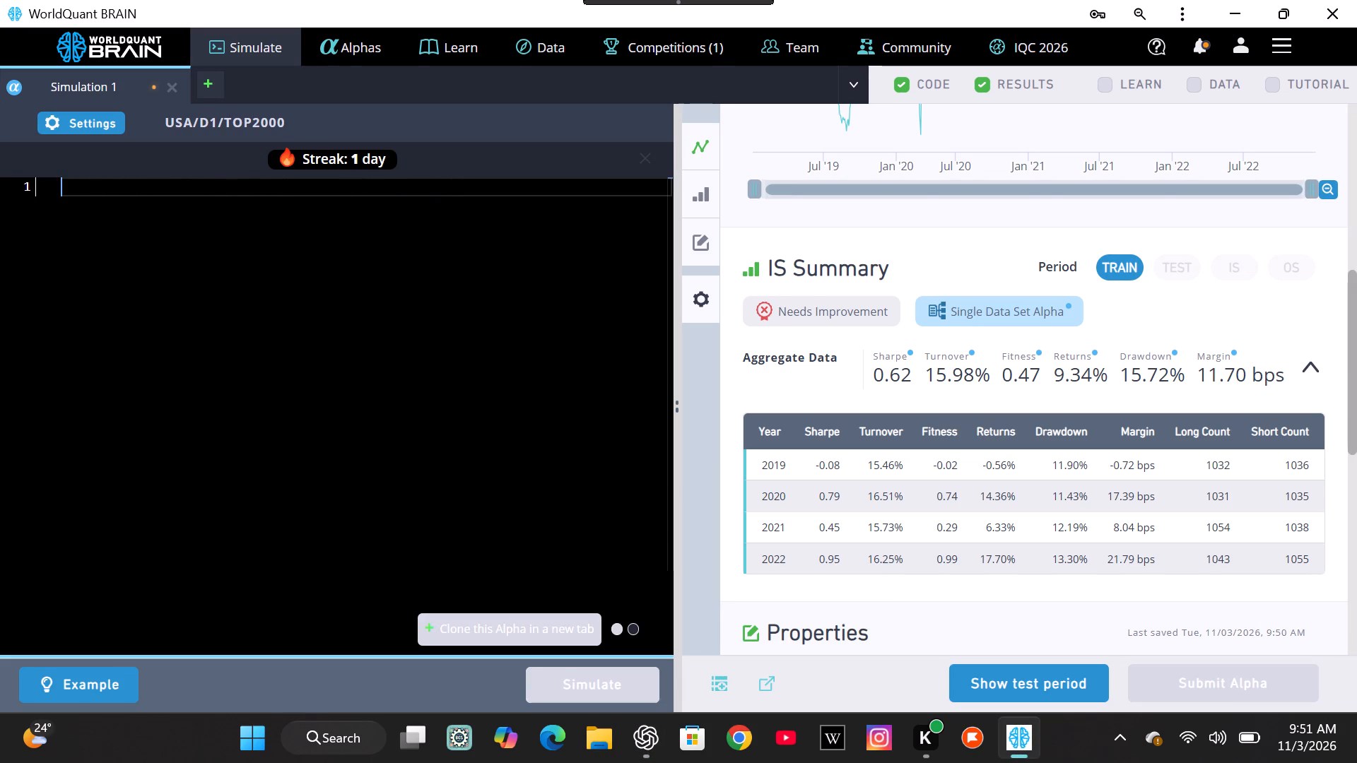
key("ctrl+v")
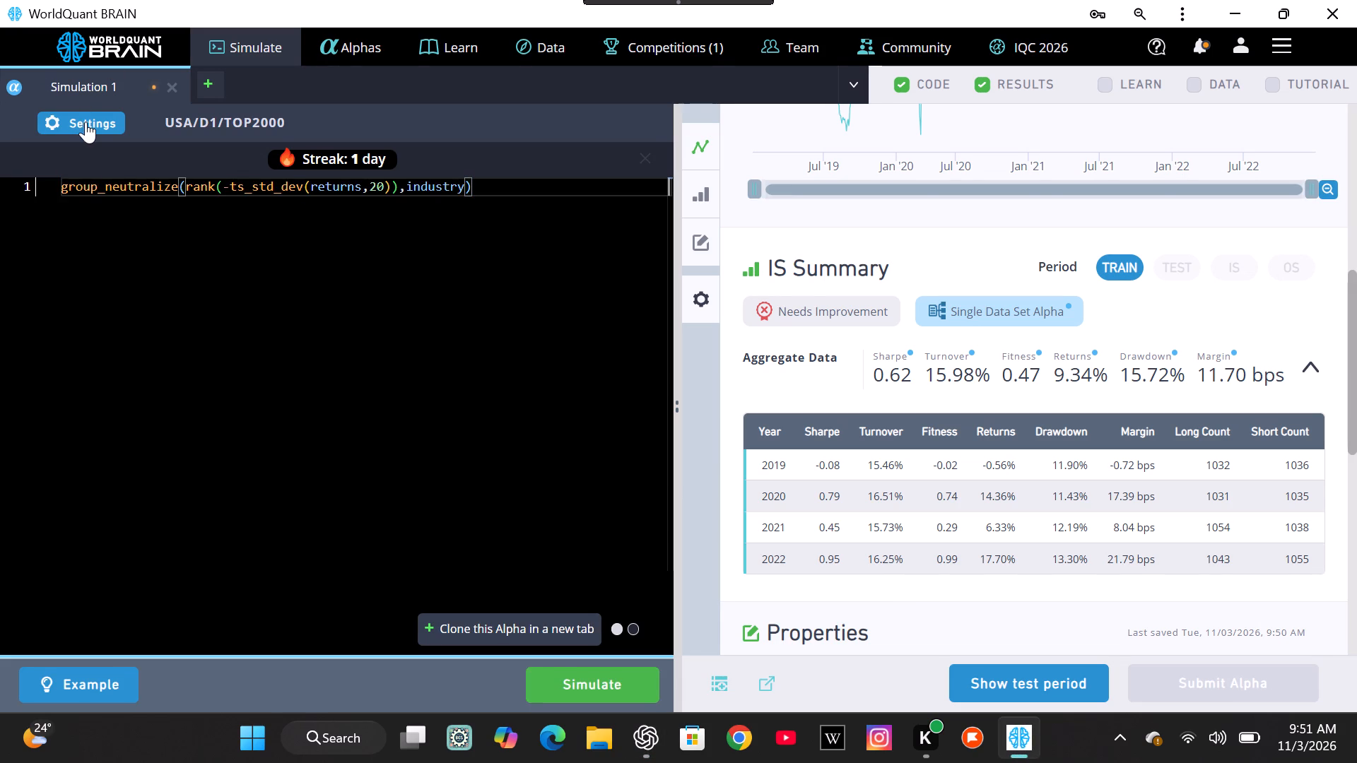
Apply the existing TOP2000, decay 2 and 0.06 truncation settings and run the simulation of the 20-day ts_std_dev alpha.
left_click(86, 122)
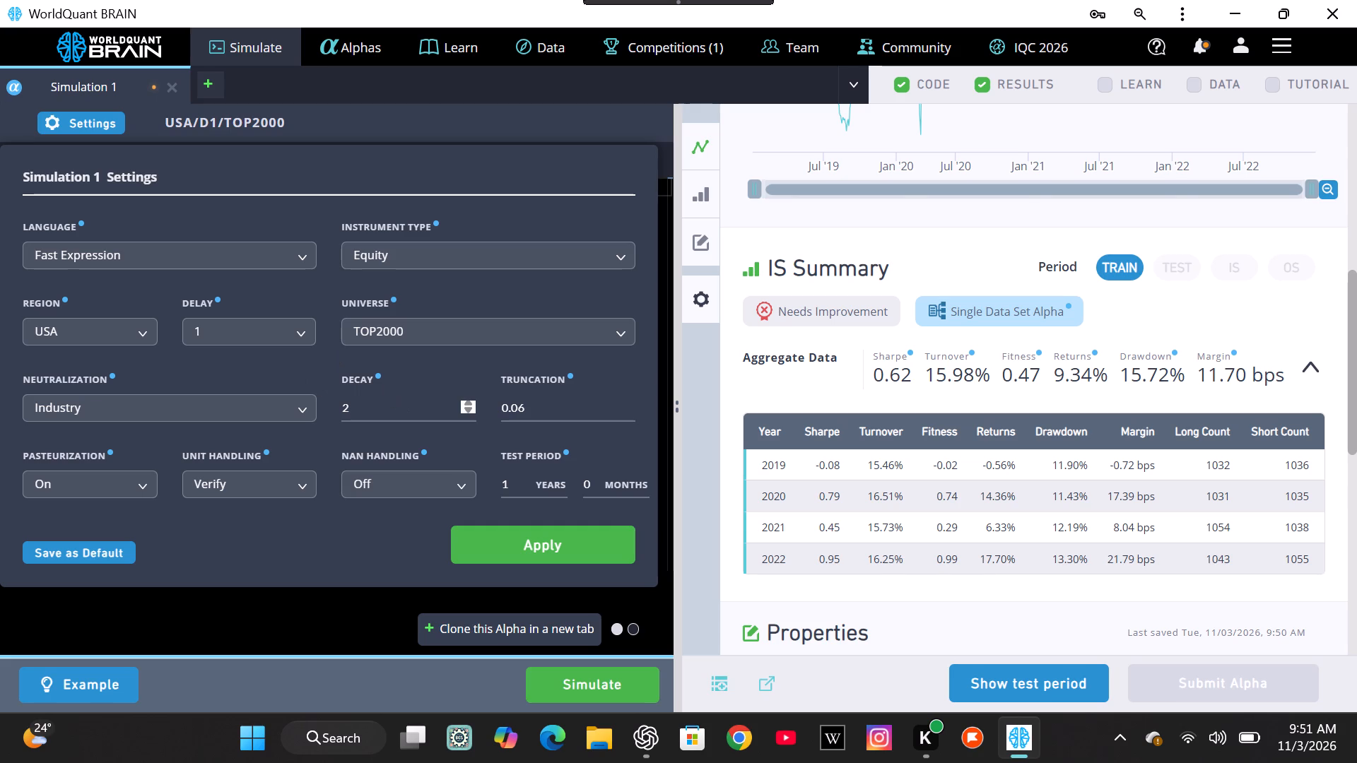
left_click(612, 560)
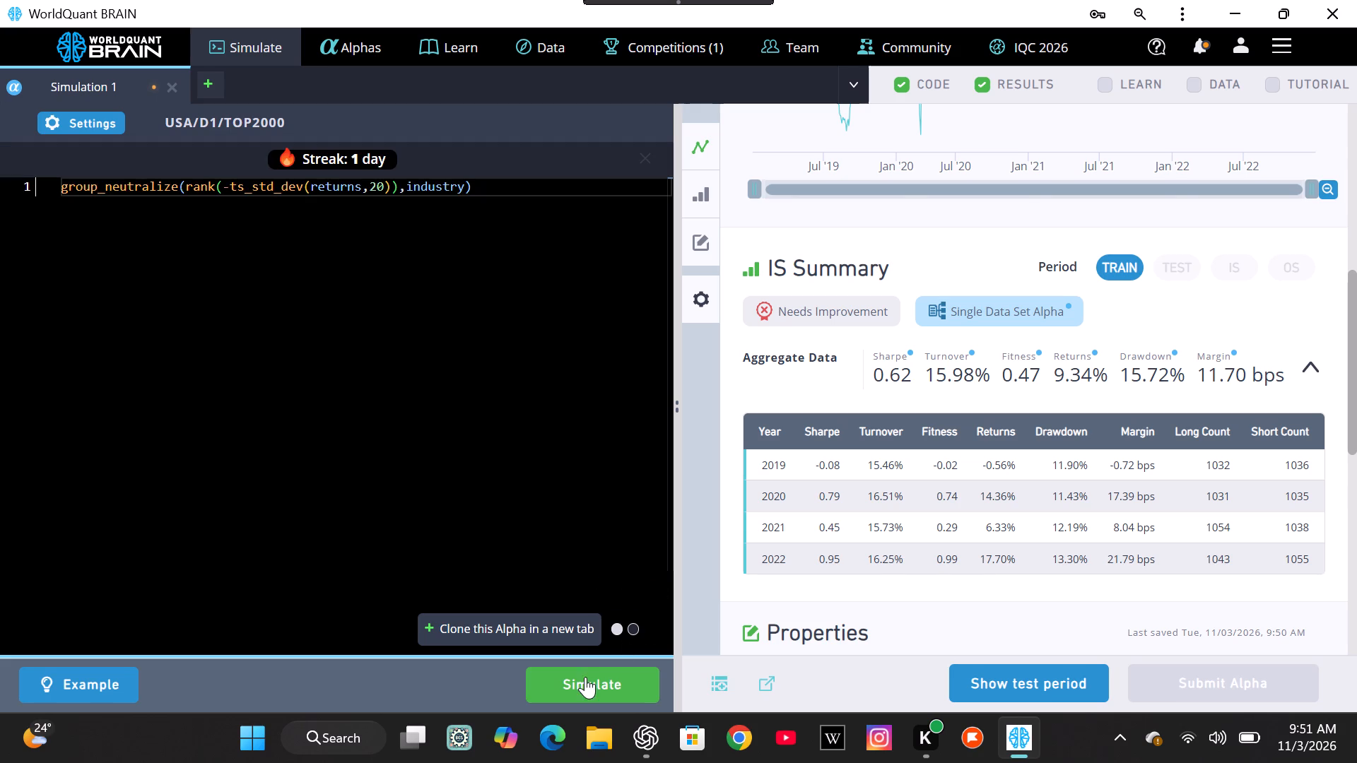
left_click(584, 682)
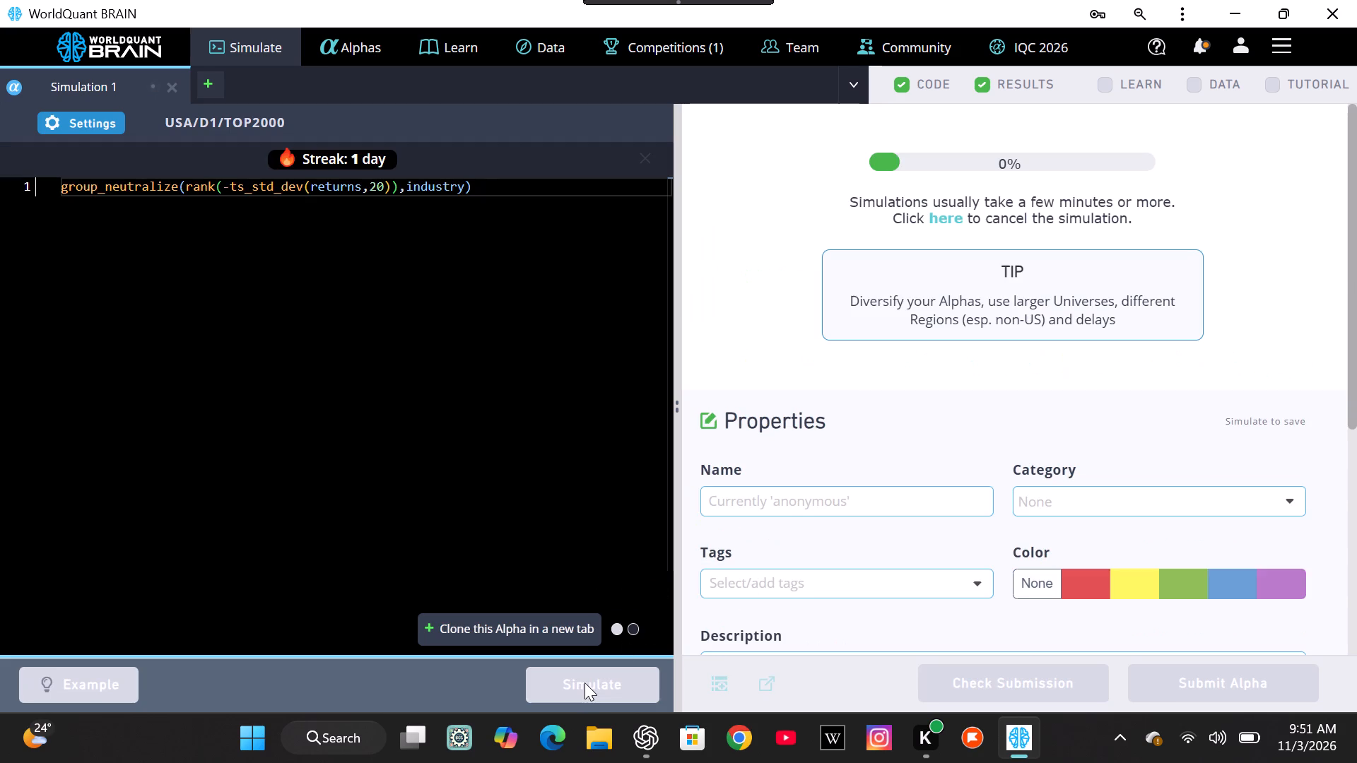
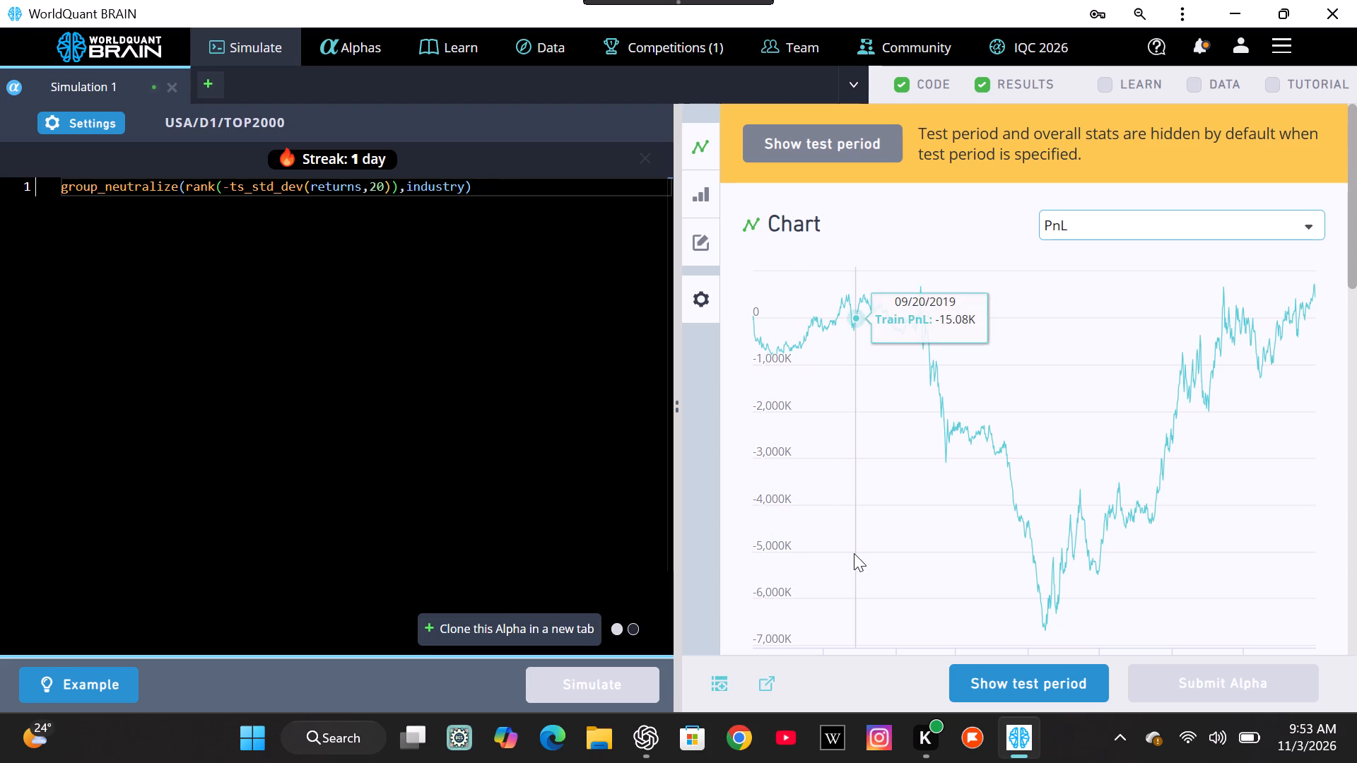
scroll(854, 553, "down", 3)
scroll(854, 553, "up", 1)
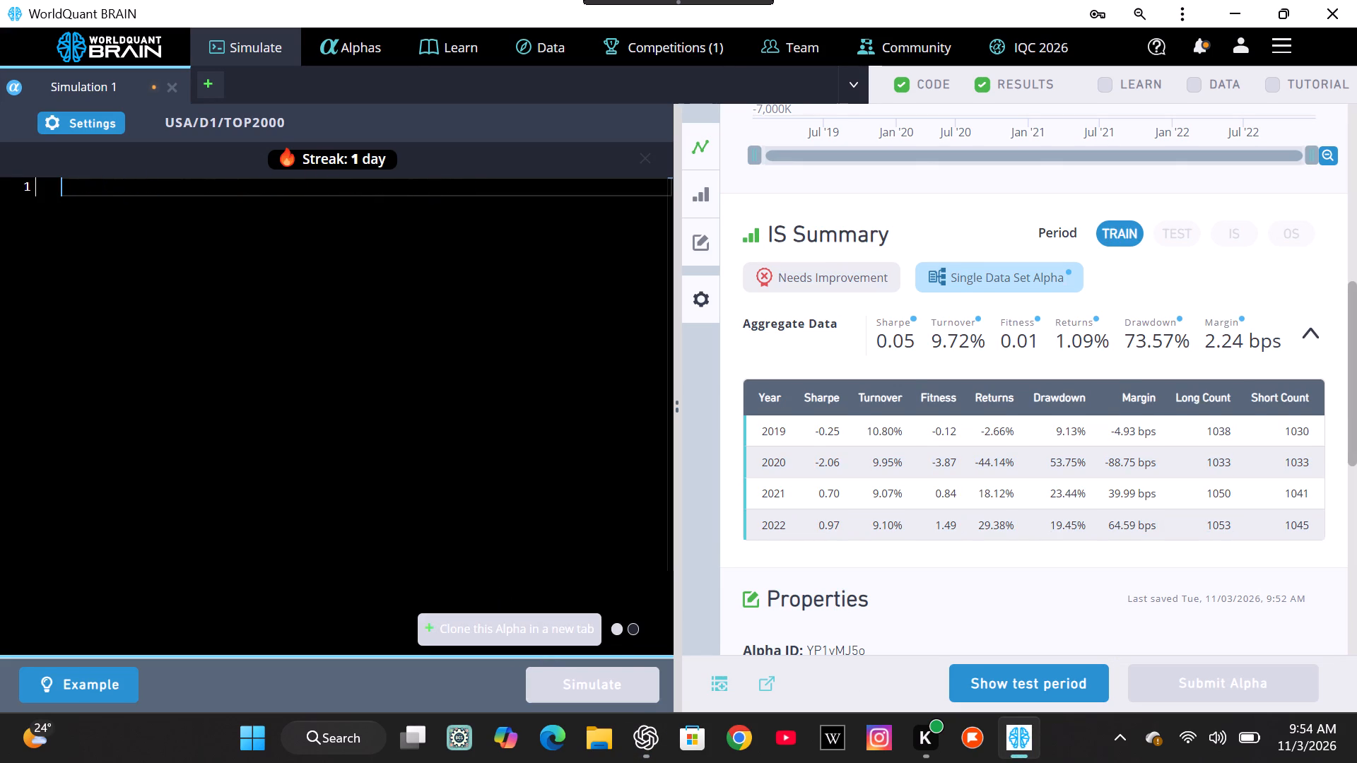
key("BackSpace")
key("BackSpace")
key("BackSpace")
key("BackSpace")
key("BackSpace")
key("BackSpace")
key("BackSpace")
key("BackSpace")
key("BackSpace")
key("BackSpace")
key("BackSpace")
key("BackSpace")
key("BackSpace")
key("BackSpace")
key("BackSpace")
key("BackSpace")
key("BackSpace")
key("BackSpace")
key("BackSpace")
key("BackSpace")
key("BackSpace")
key("BackSpace")
key("BackSpace")
key("BackSpace")
key("BackSpace")
key("BackSpace")
key("BackSpace")
key("BackSpace")
key("BackSpace")
key("BackSpace")
key("BackSpace")
key("BackSpace")
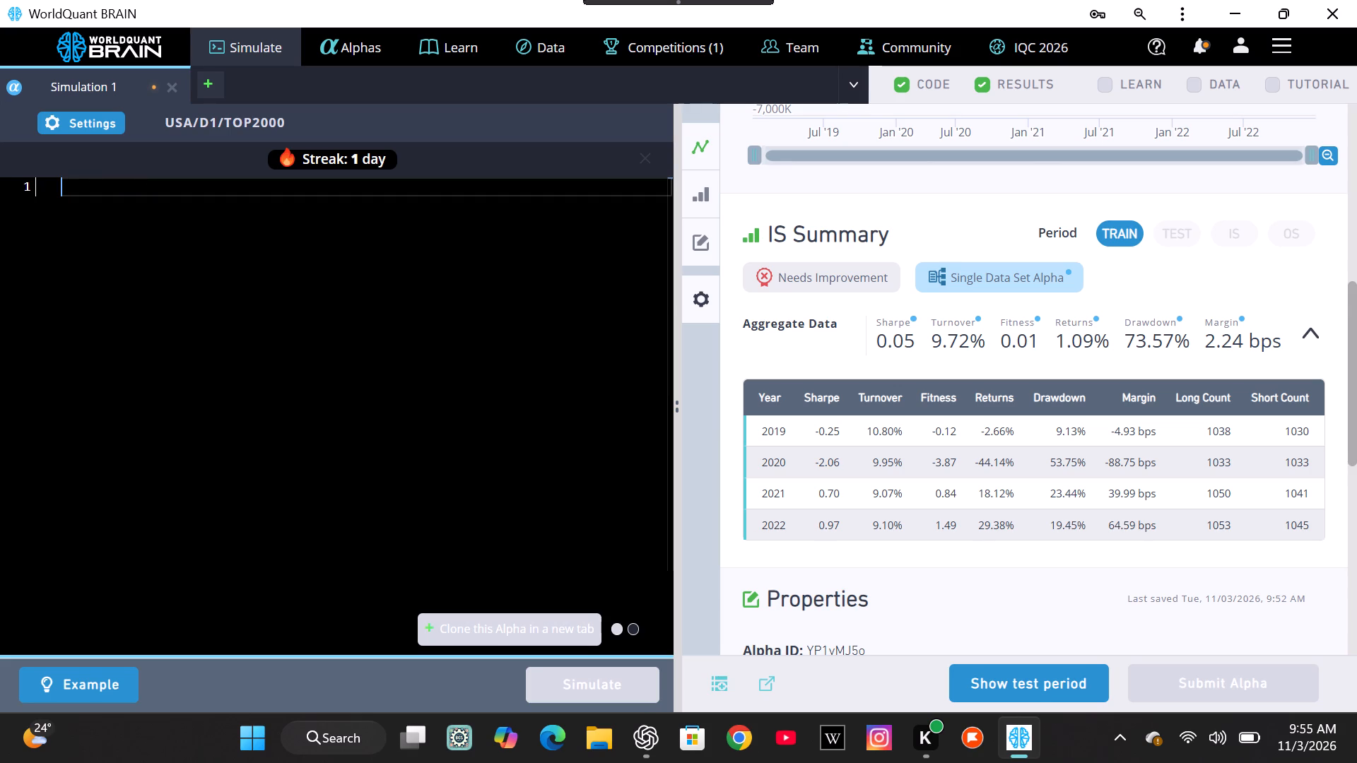
key("ctrl+v")
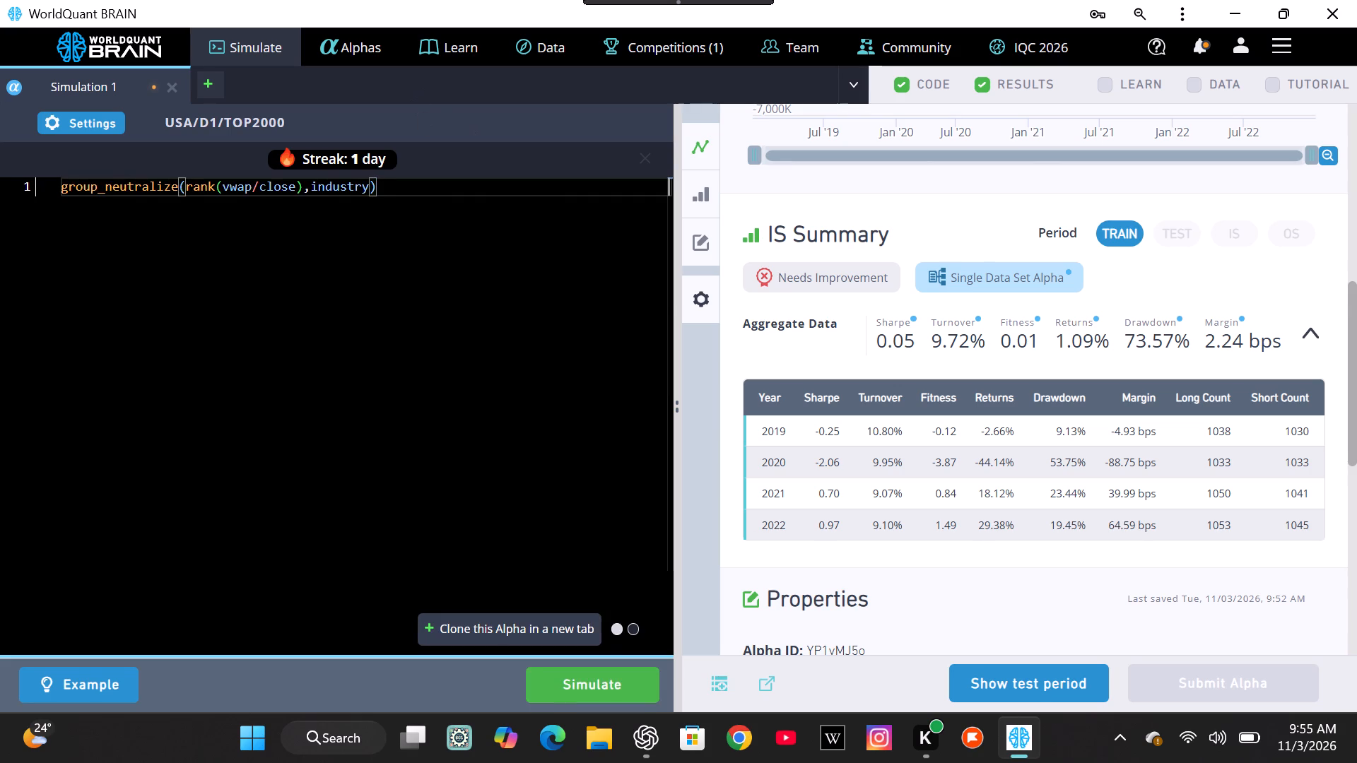
Run the simulation of the VWAP deviation alpha with the current USA/D1/TOP2000 settings.
left_click(592, 687)
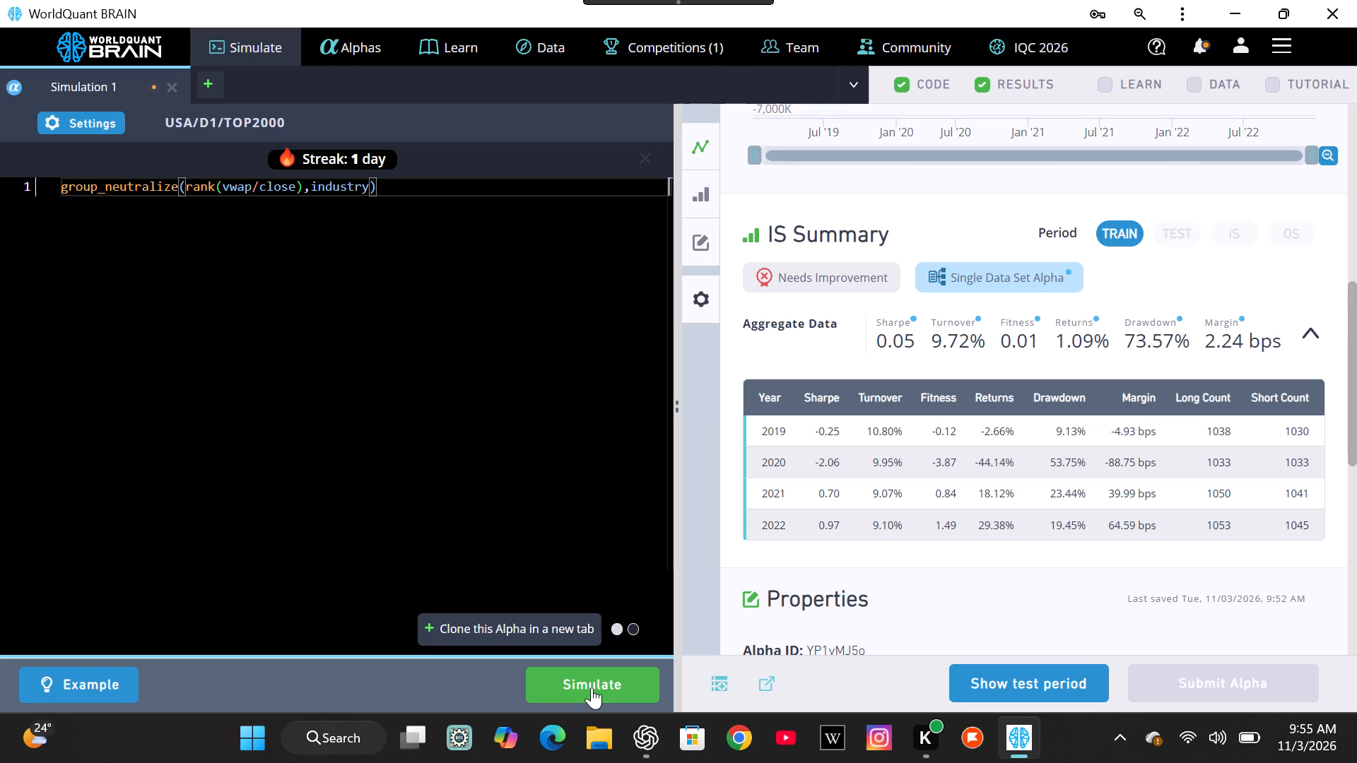
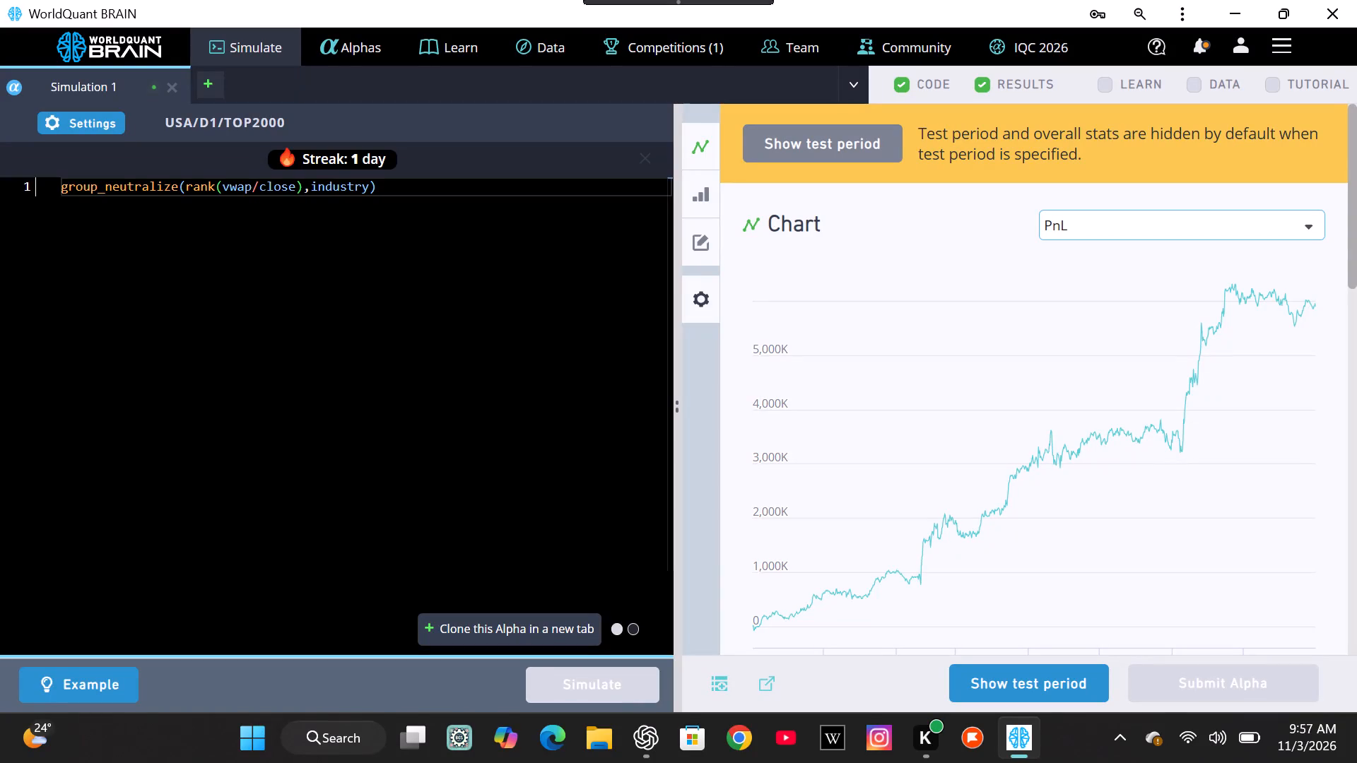
scroll(914, 446, "up", 1)
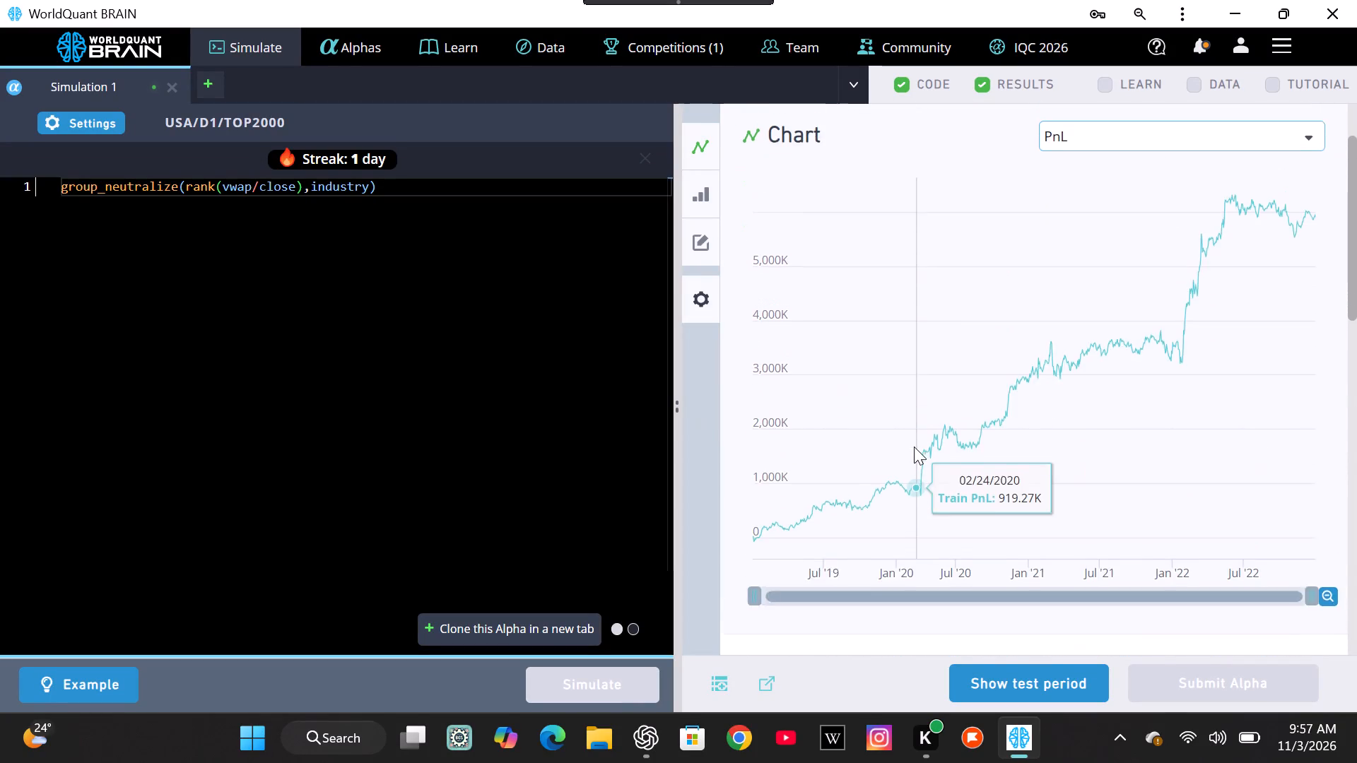
scroll(914, 446, "up", 1)
scroll(914, 446, "down", 5)
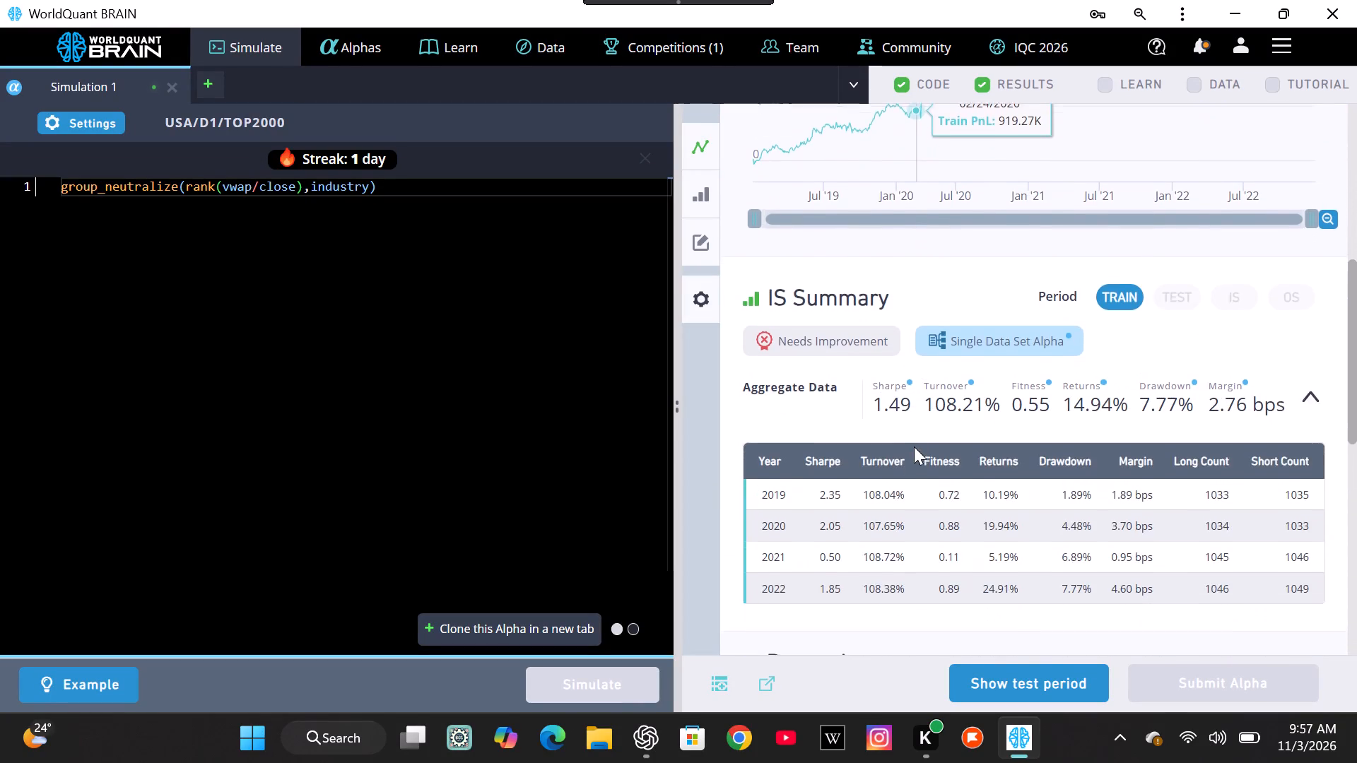
scroll(914, 446, "down", 1)
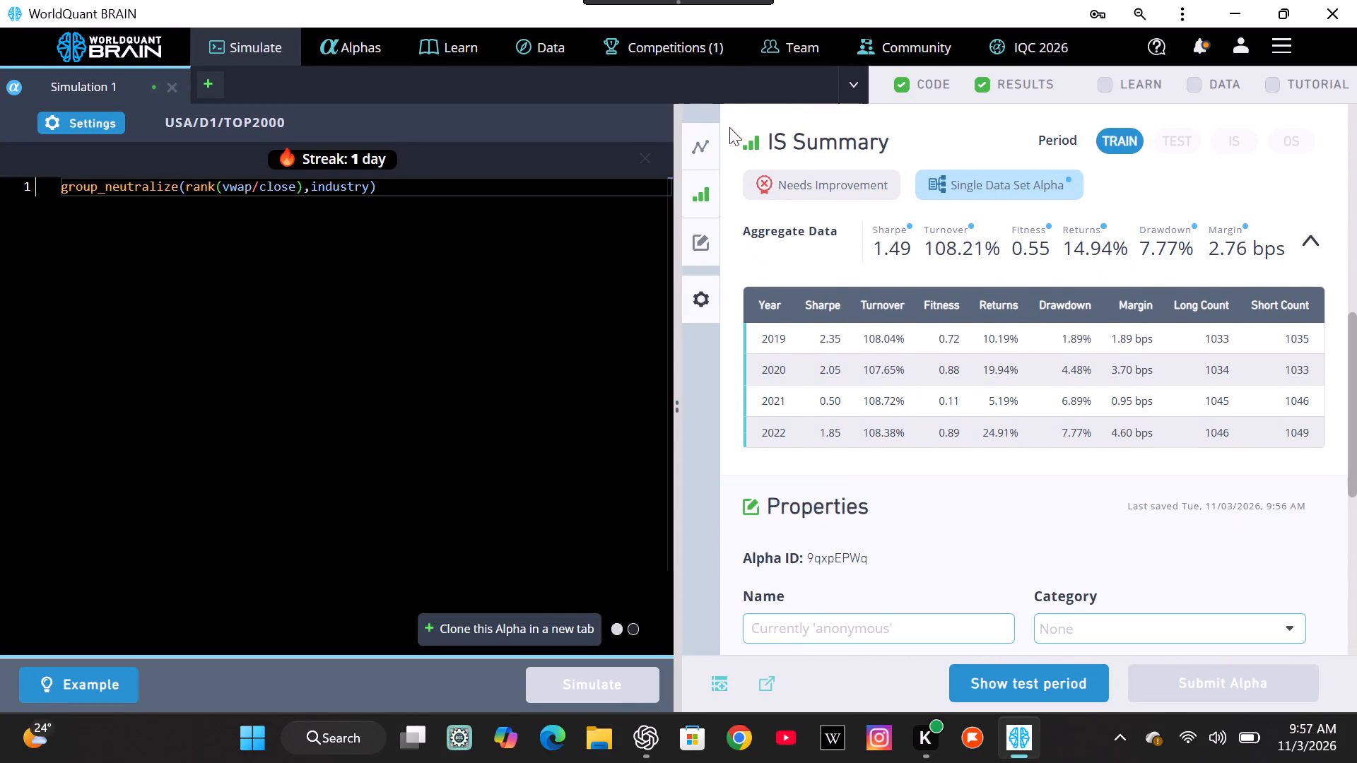
left_click_drag(760, 125, 1339, 365)
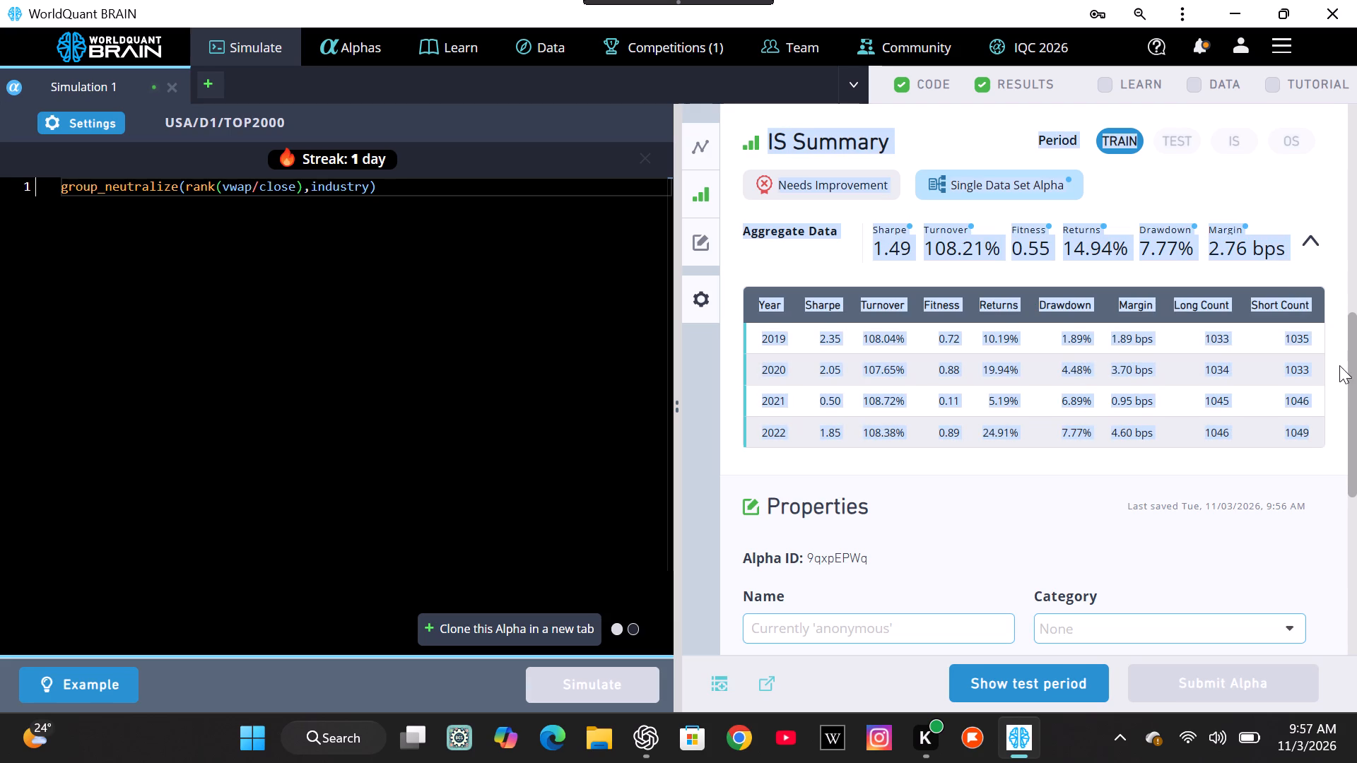
left_click_drag(1339, 365, 1339, 375)
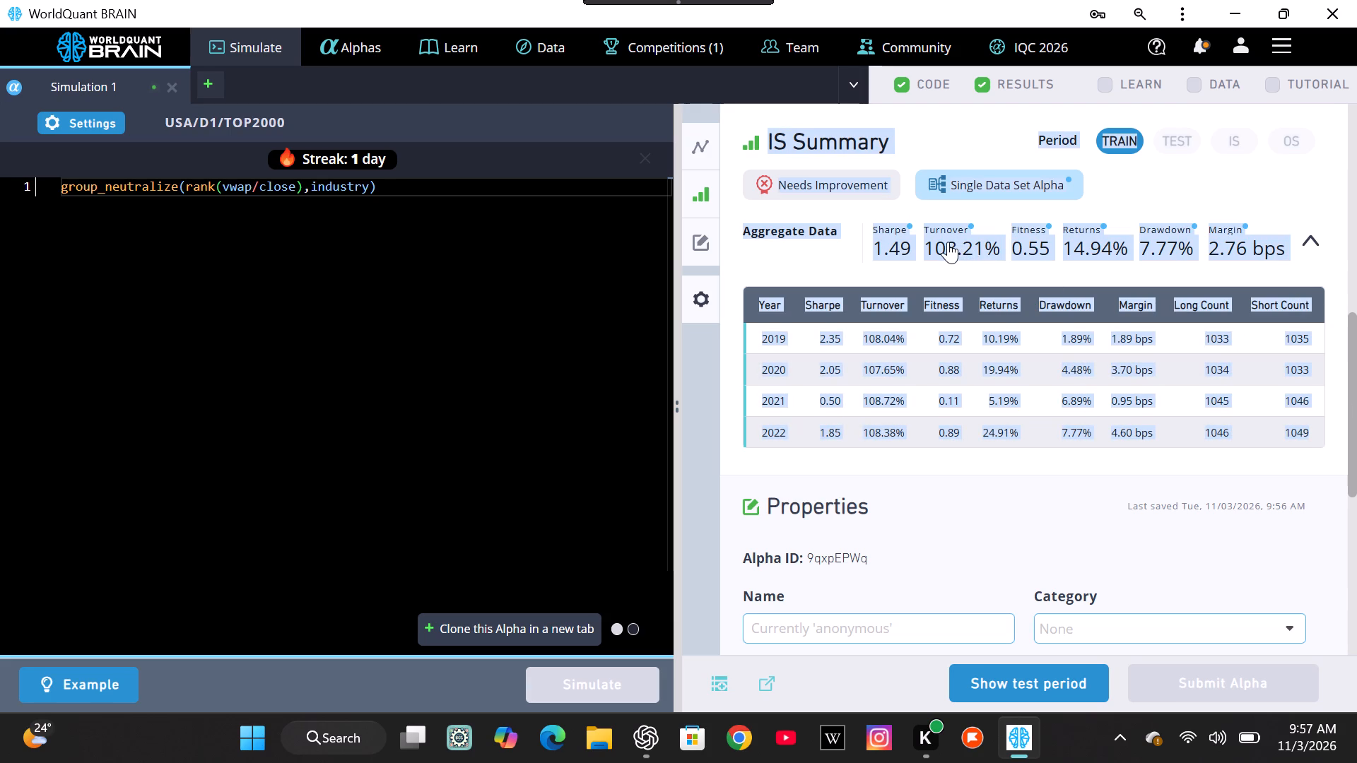
right_click(948, 242)
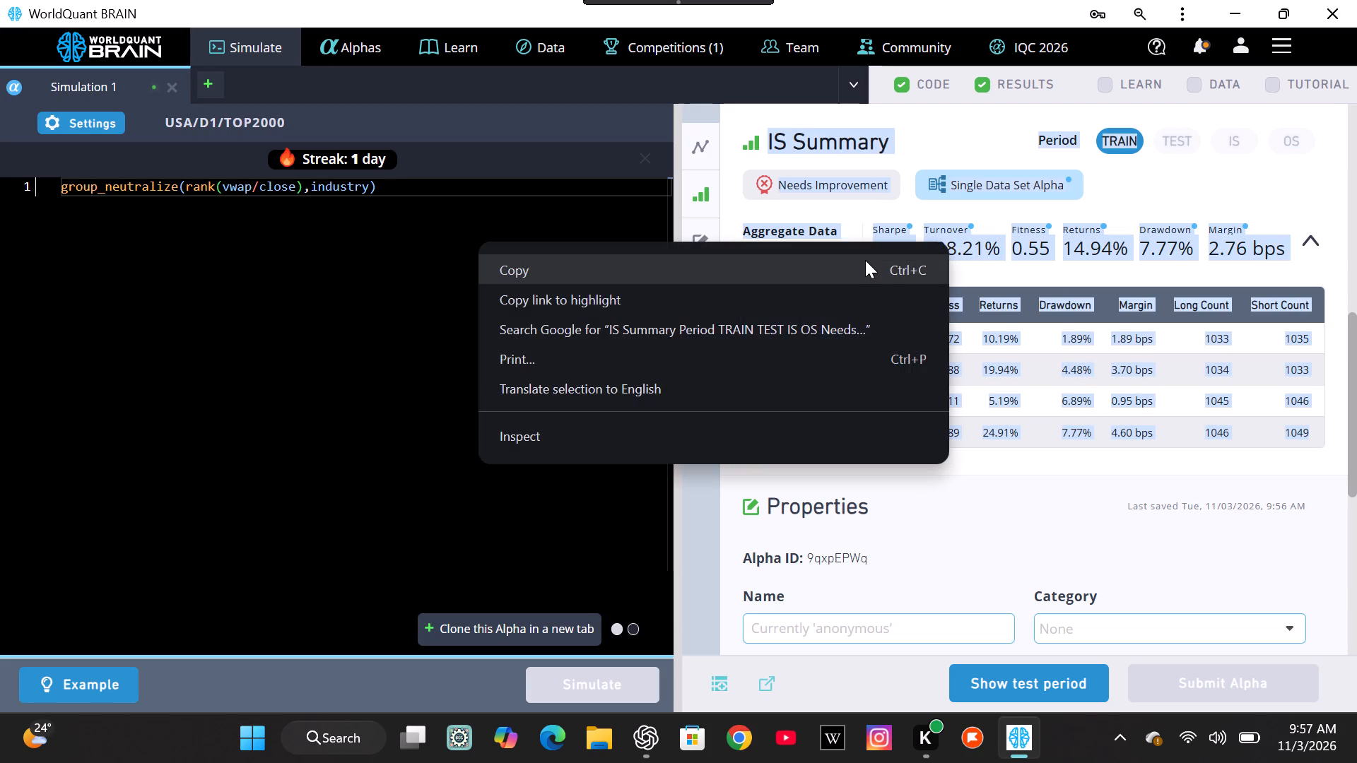
left_click(860, 262)
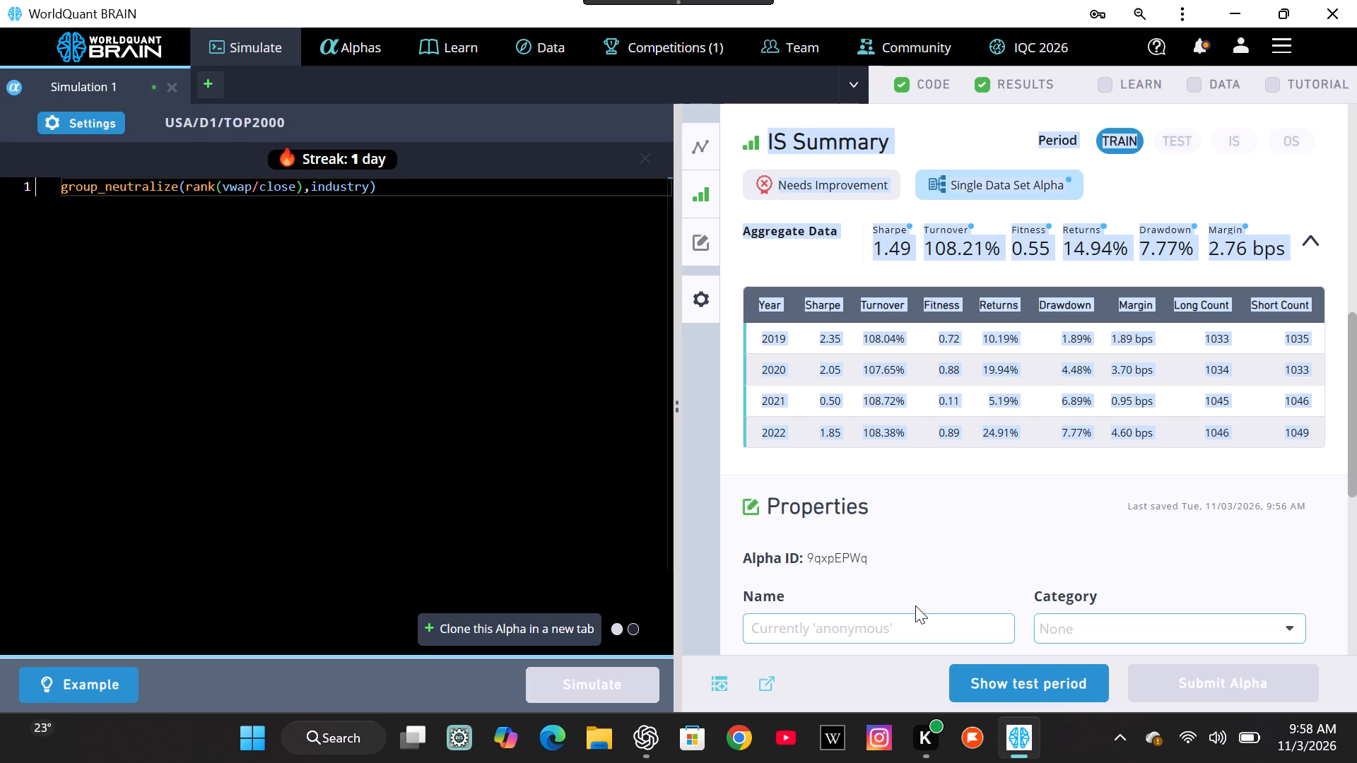
scroll(884, 326, "up", 6)
scroll(886, 319, "down", 1)
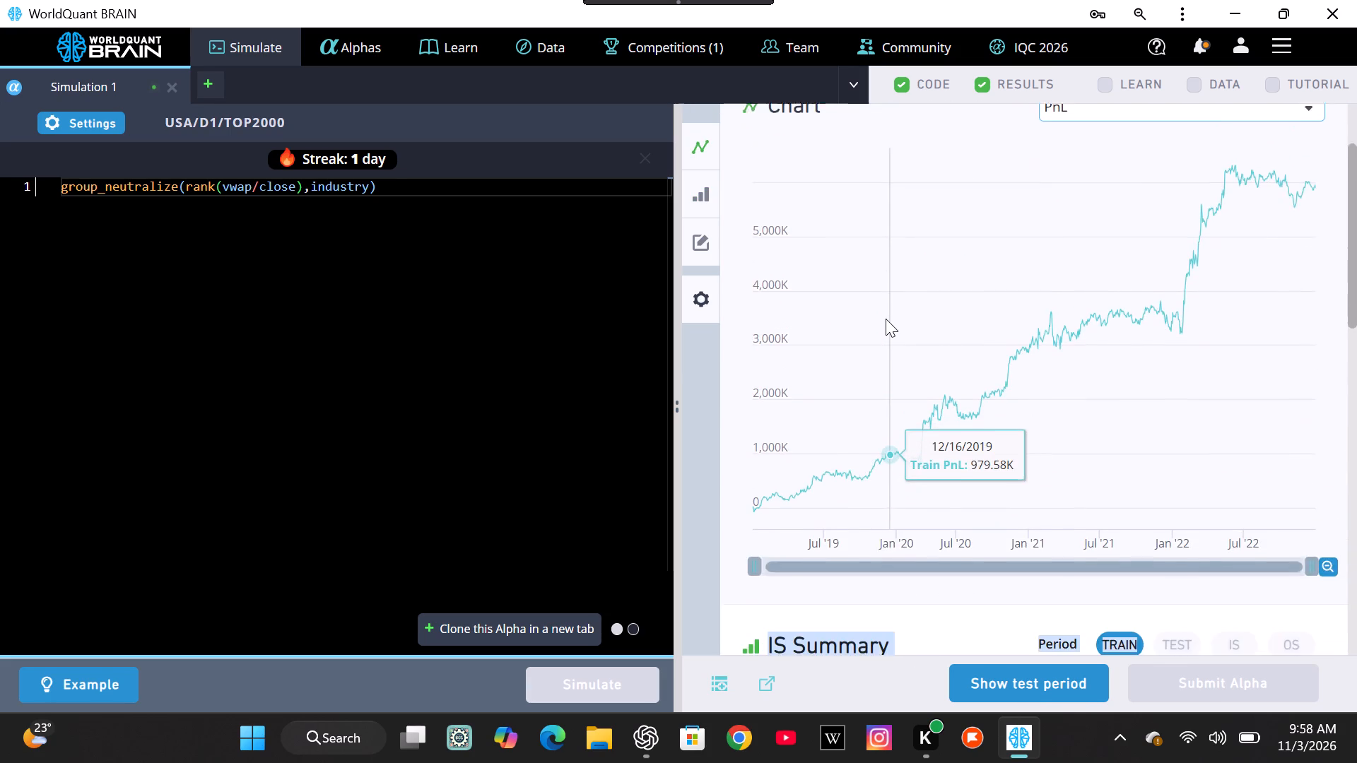
scroll(886, 319, "down", 1)
scroll(886, 319, "up", 5)
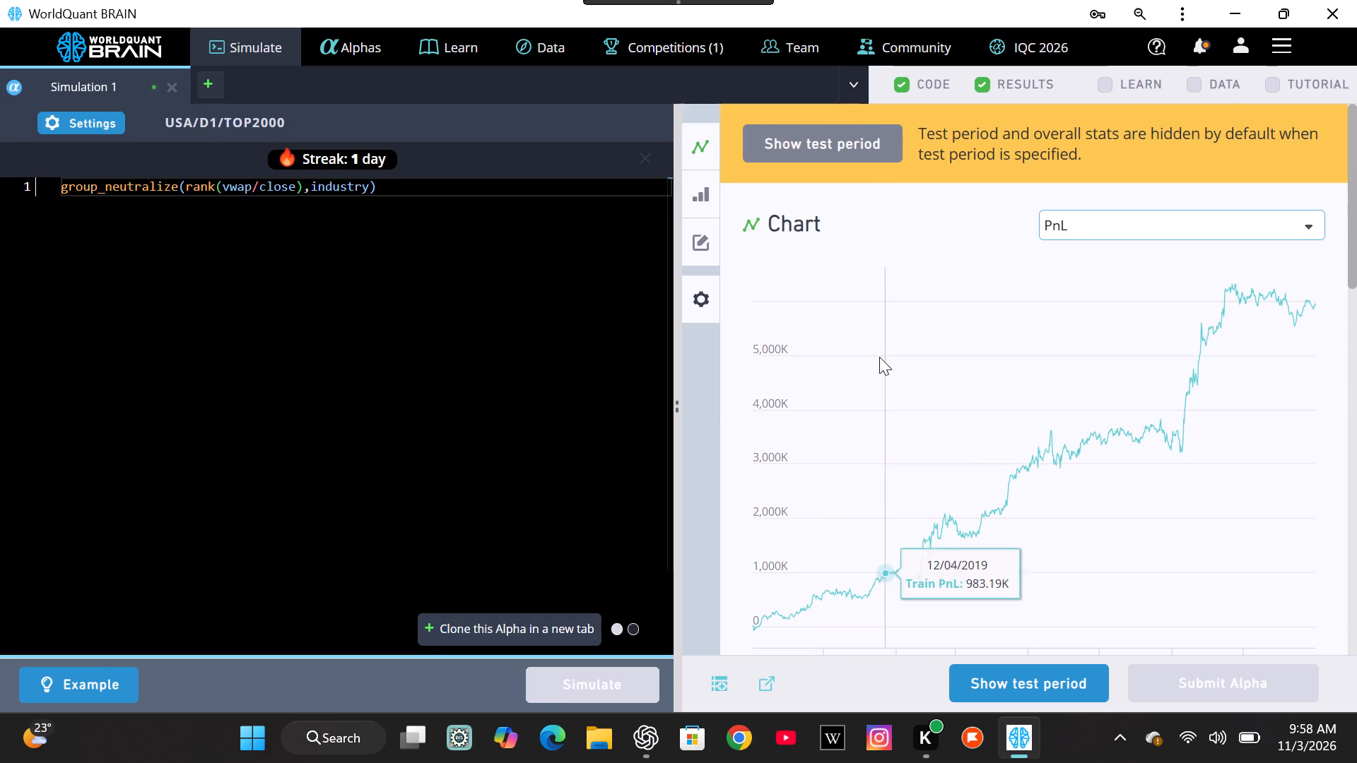
scroll(871, 387, "up", 1)
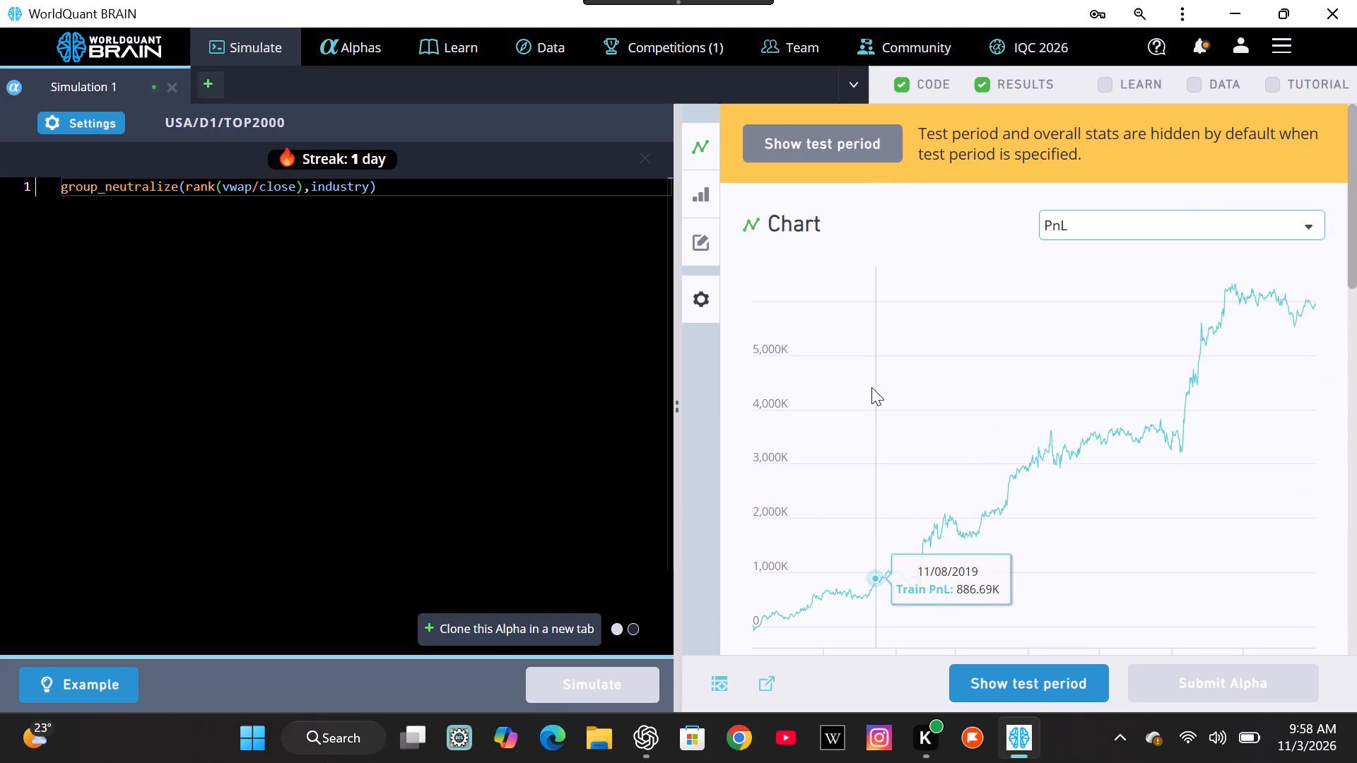
scroll(905, 215, "down", 1)
scroll(917, 118, "down", 1)
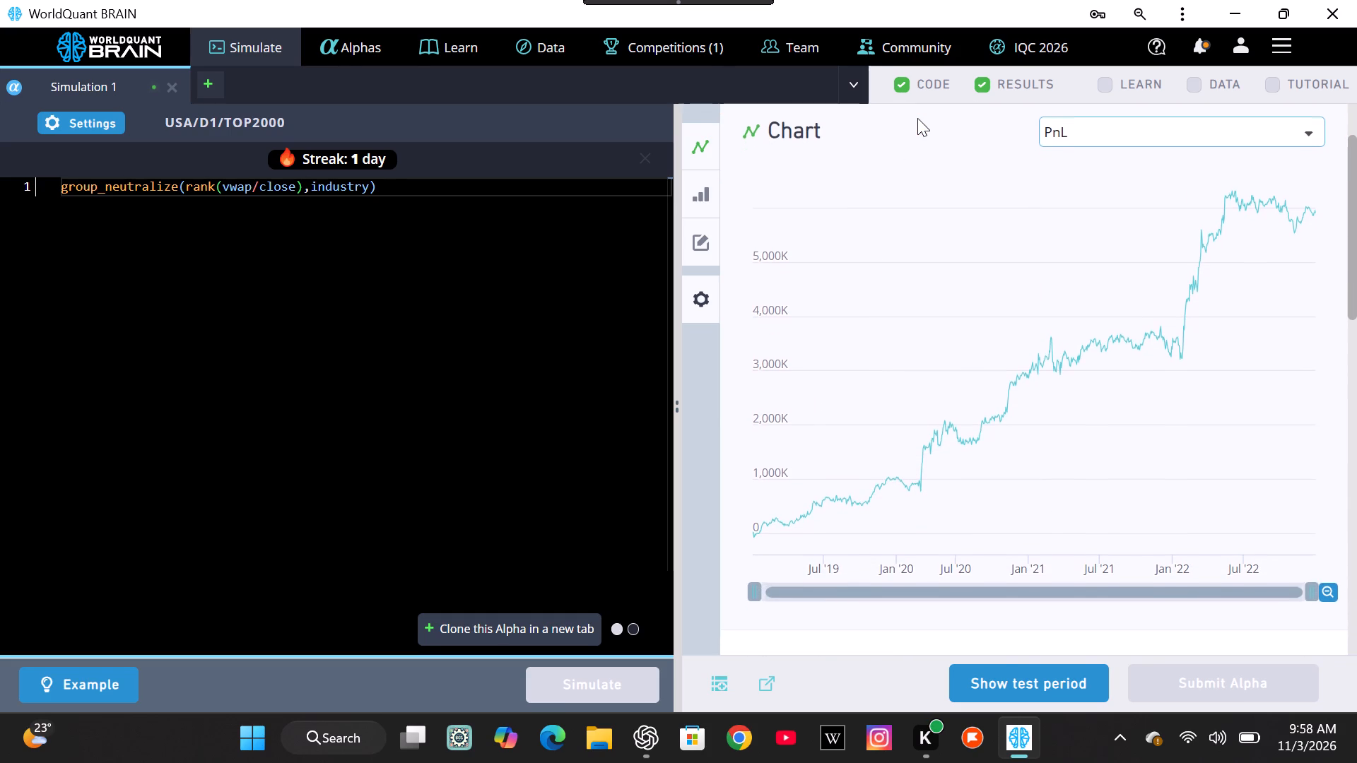
scroll(917, 118, "down", 1)
scroll(975, 0, "down", 1)
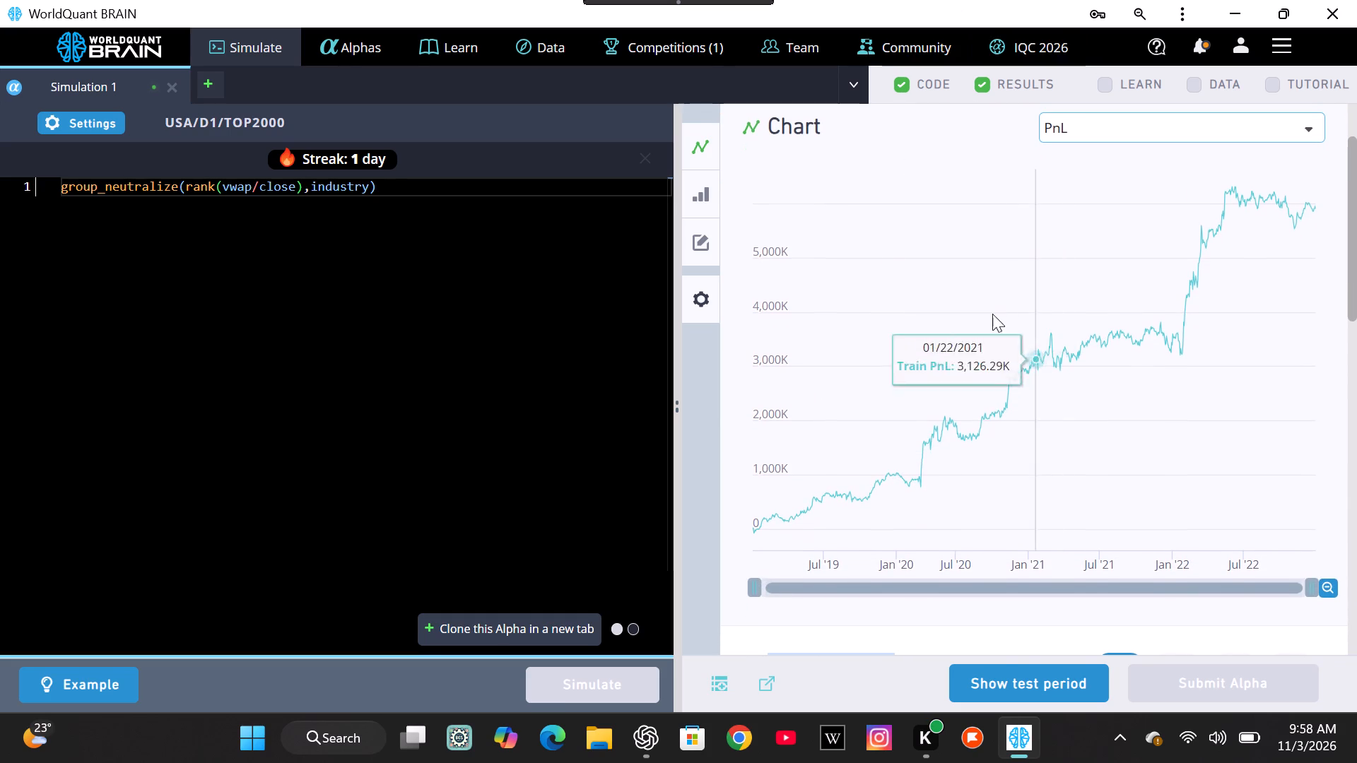
scroll(990, 315, "down", 2)
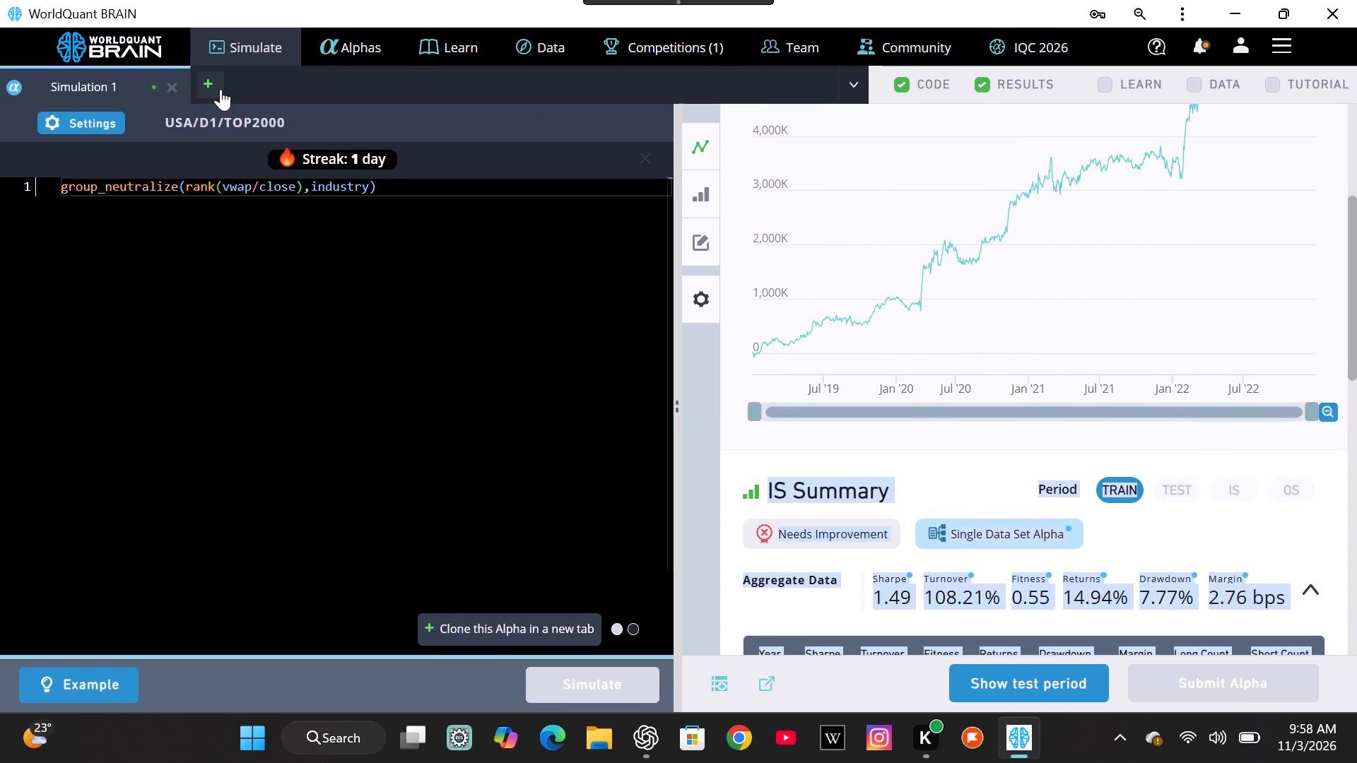
Set the Simulation 1 truncation to 0.08 and decay to 18, and apply the settings.
left_click(96, 117)
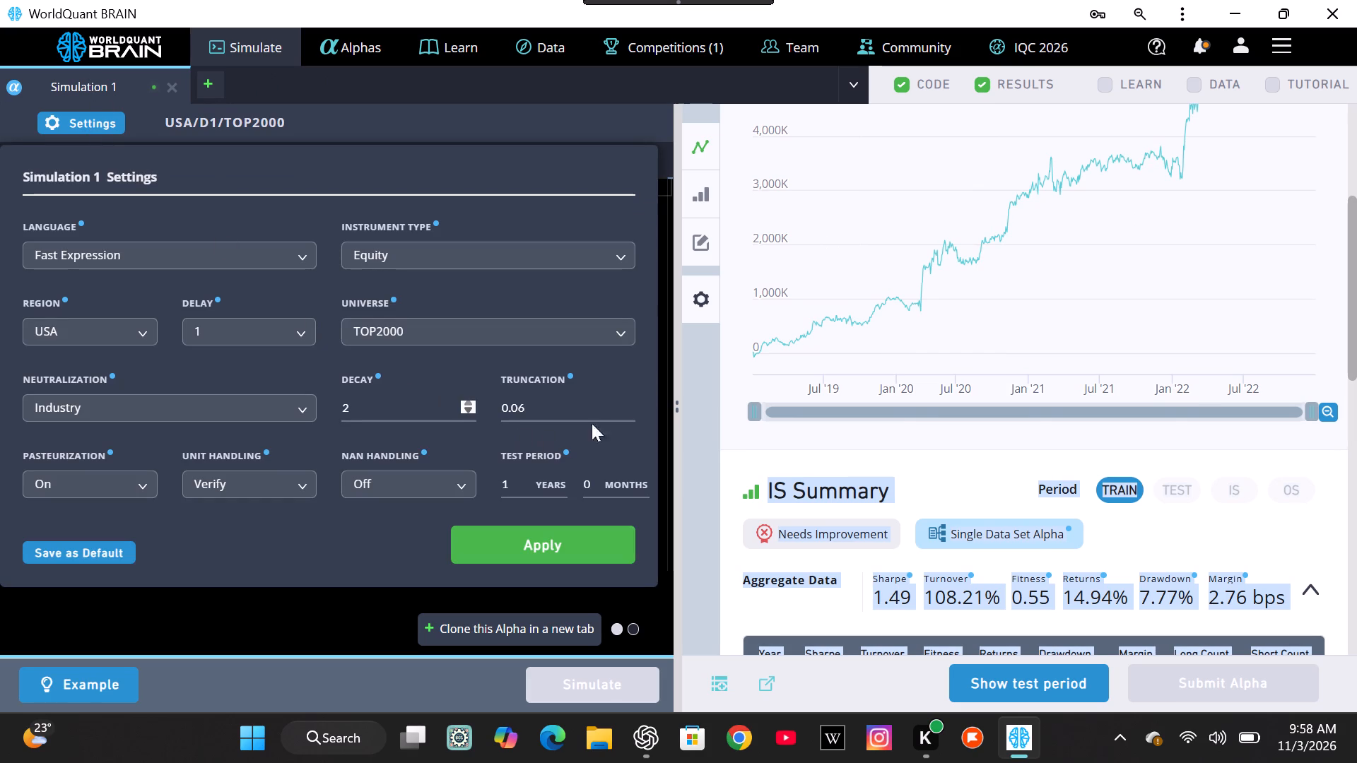
left_click(626, 405)
left_click(626, 405)
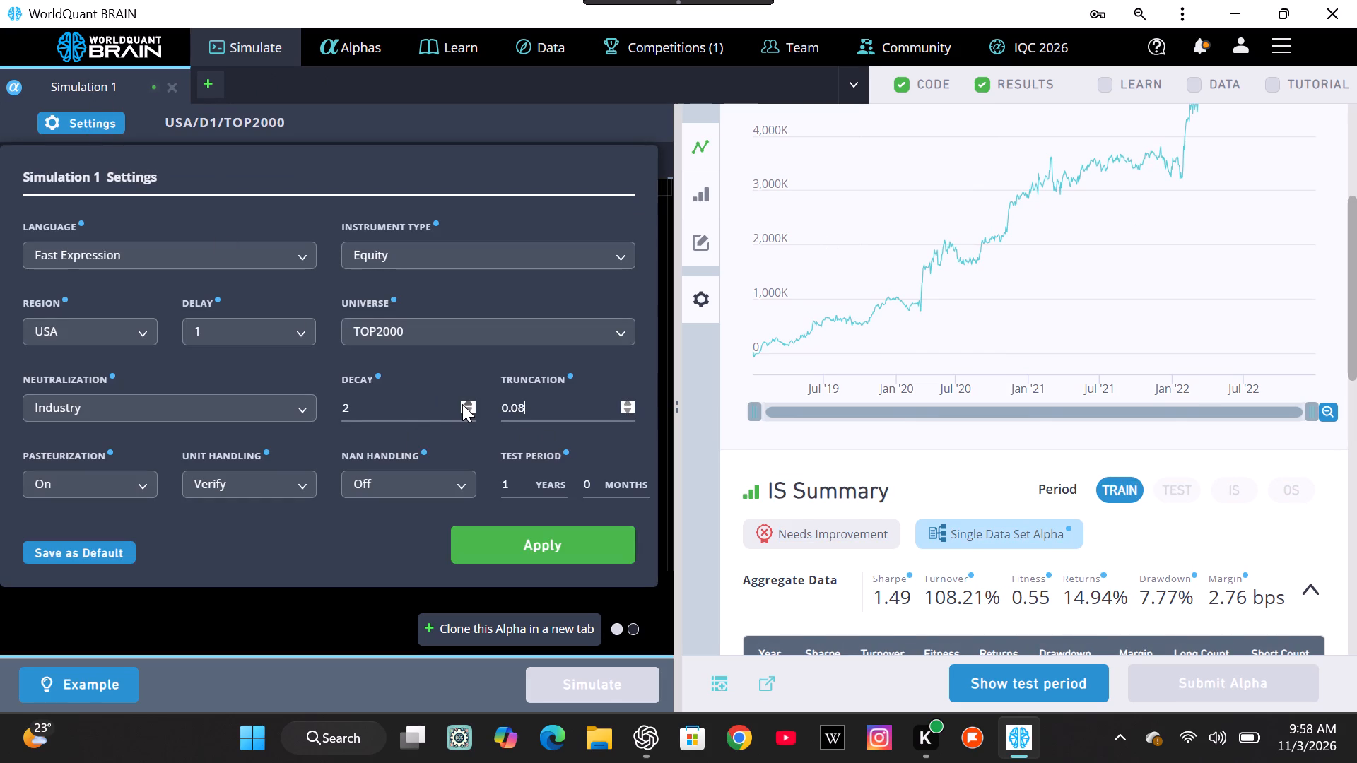
left_click(462, 404)
left_click(494, 548)
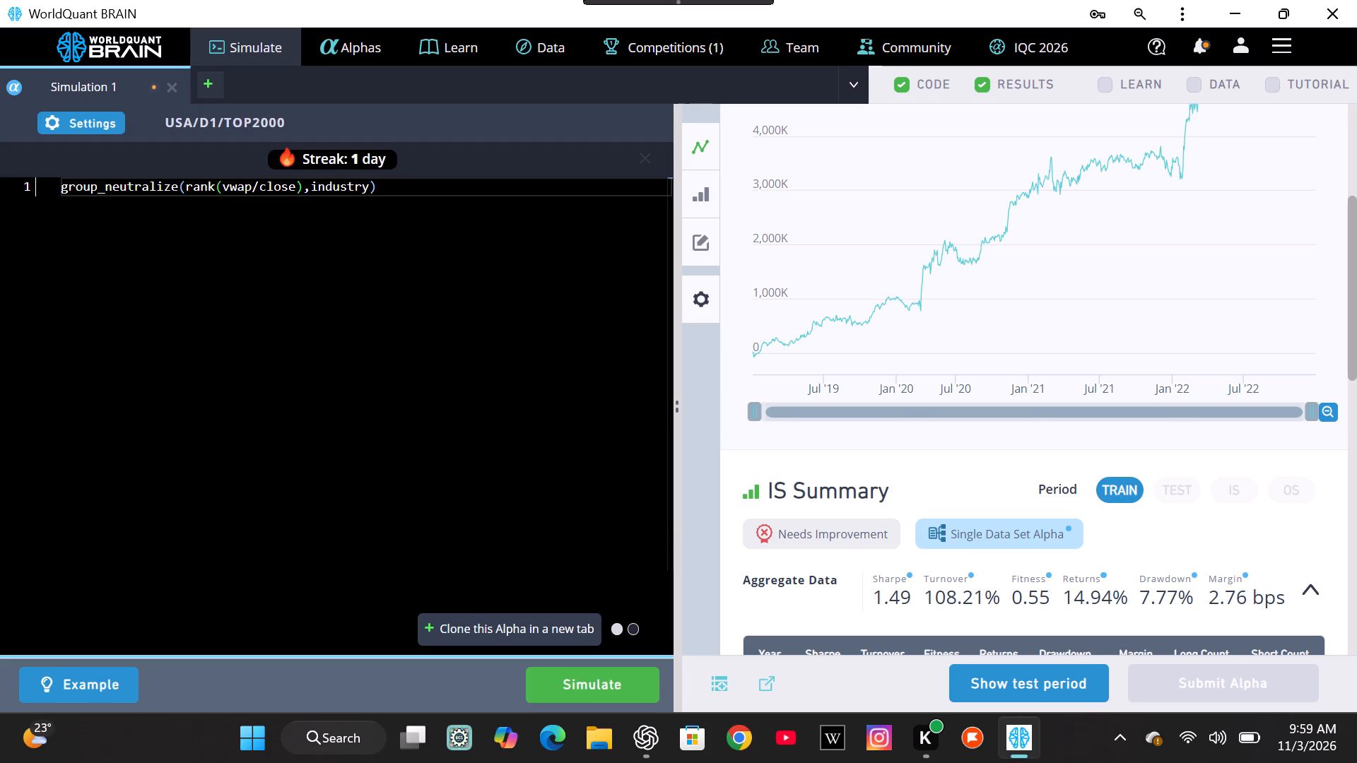
Run the simulation of the VWAP deviation alpha with the updated settings.
left_click(547, 694)
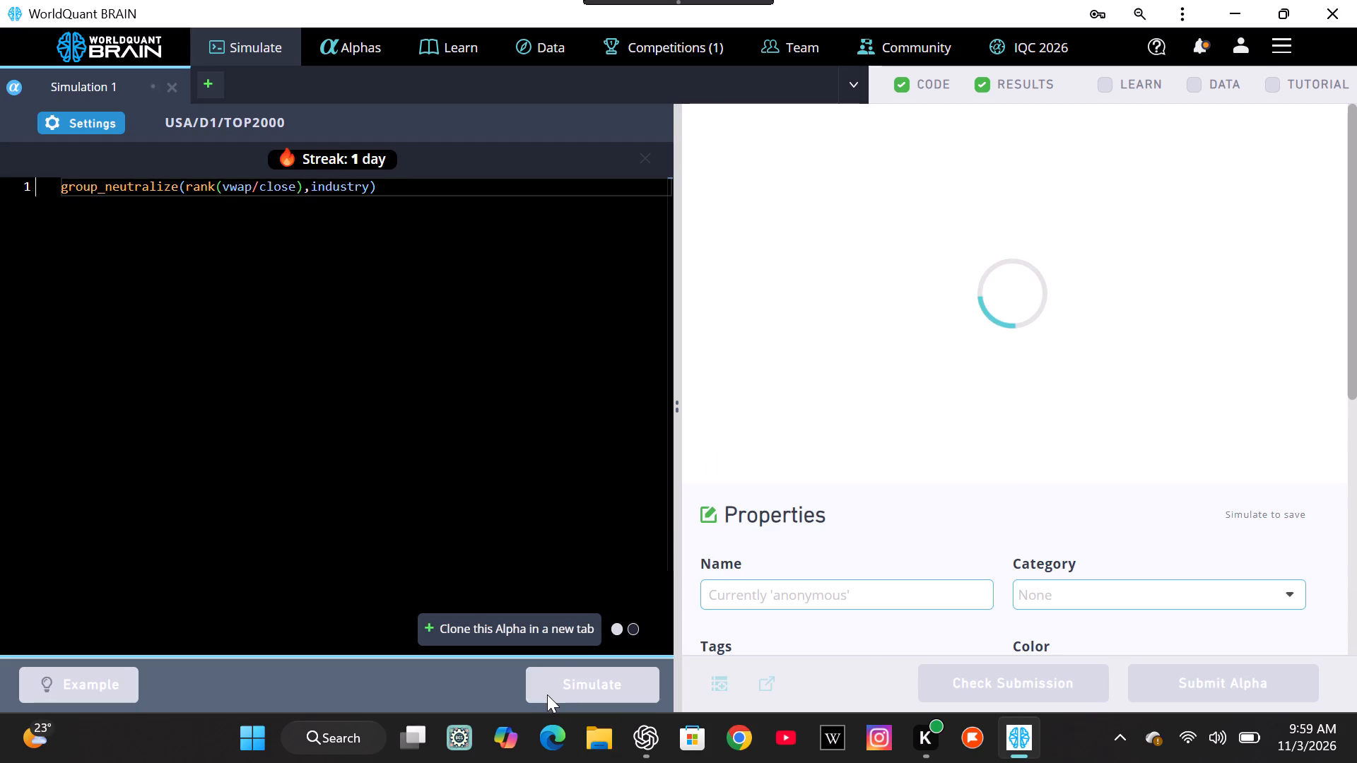
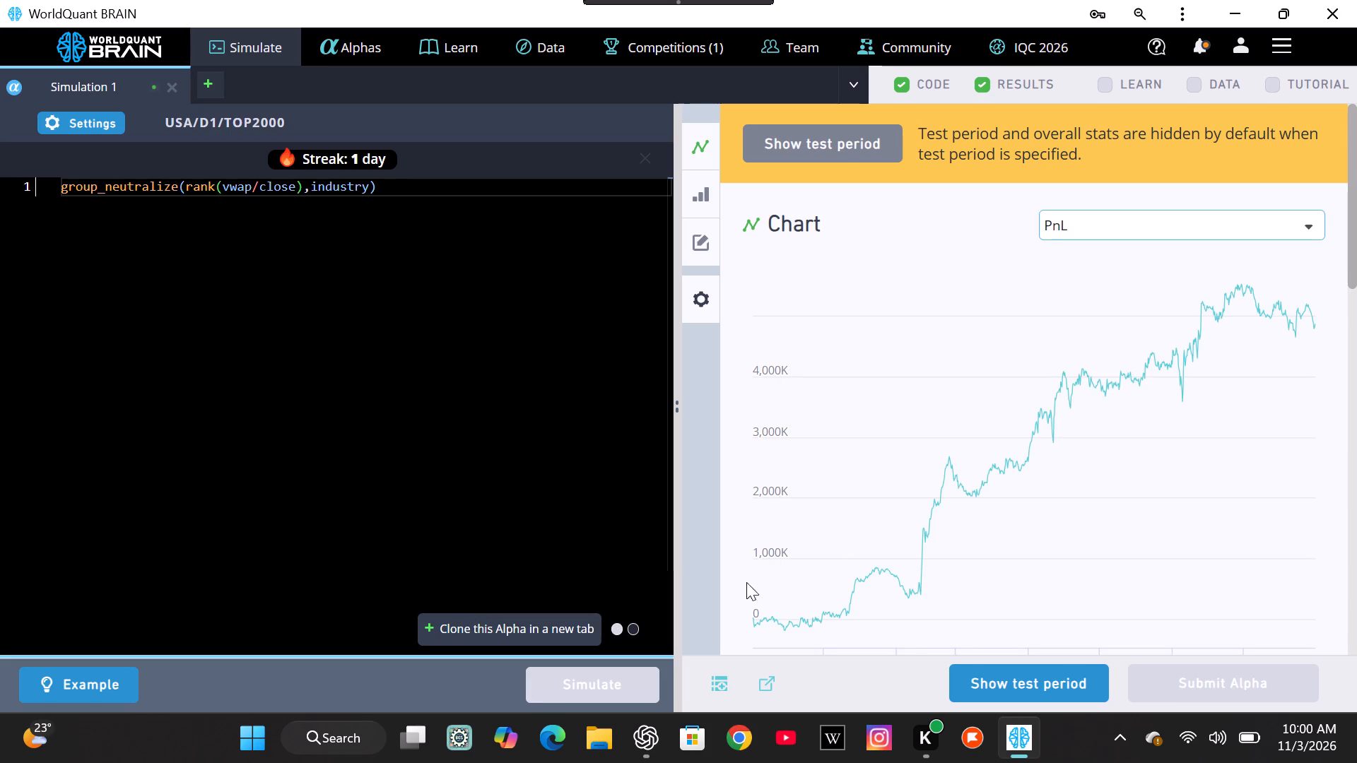
Change the Simulation 1 universe to TOP3000 and apply the settings.
scroll(936, 492, "down", 4)
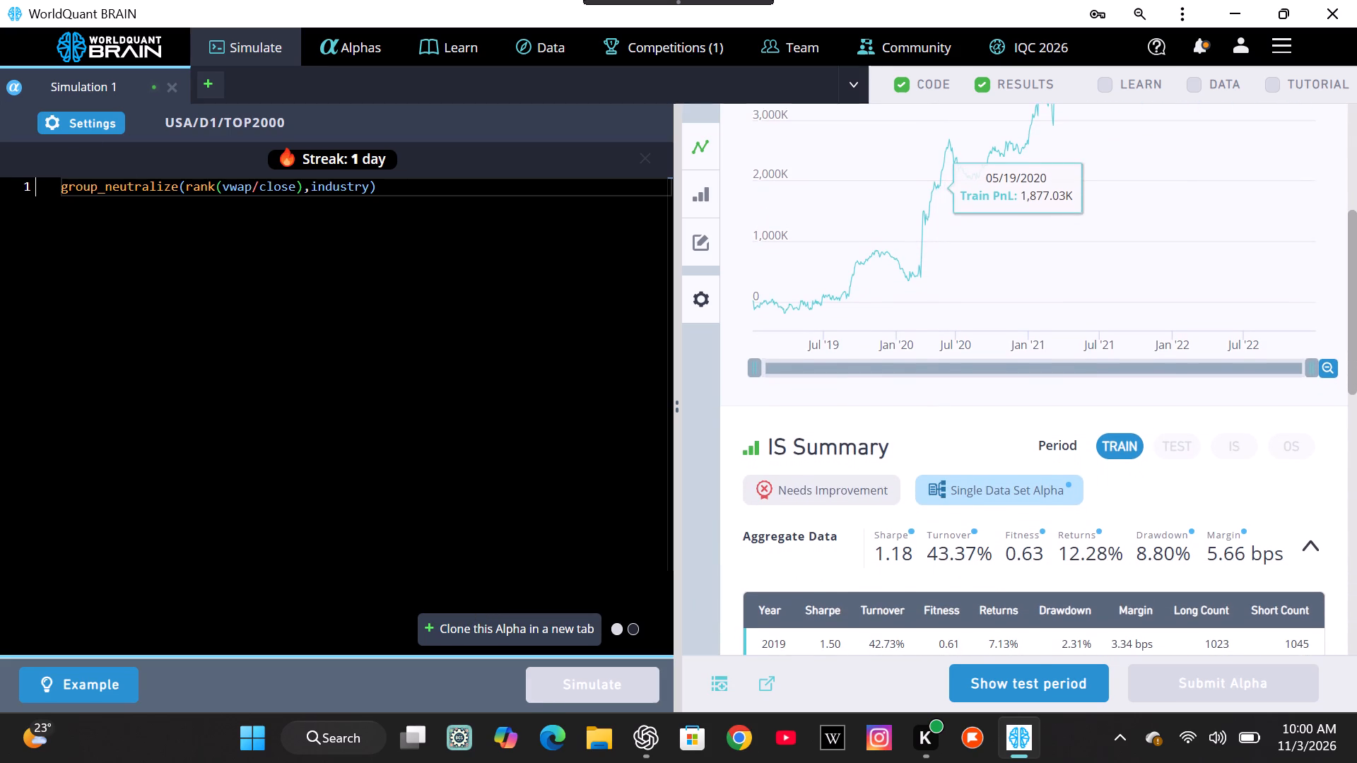
left_click(73, 120)
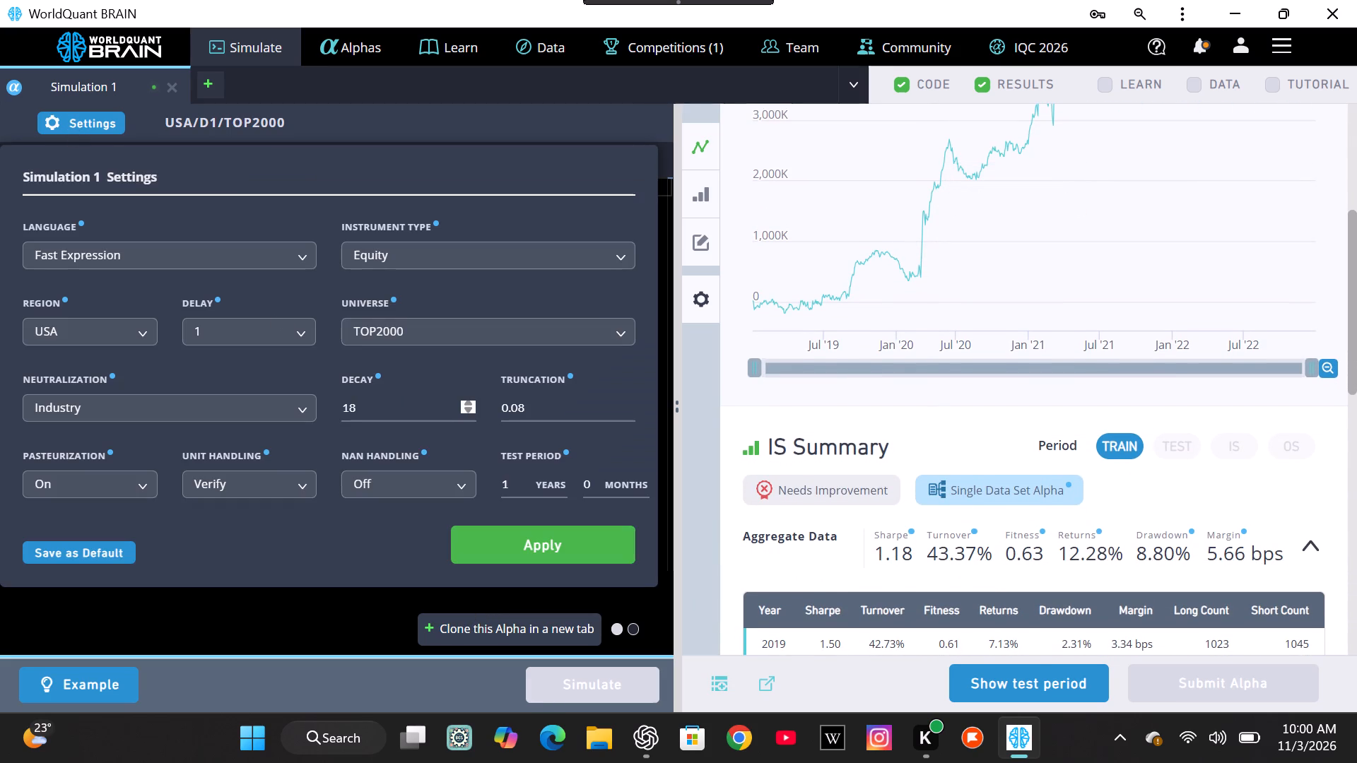
left_click(401, 340)
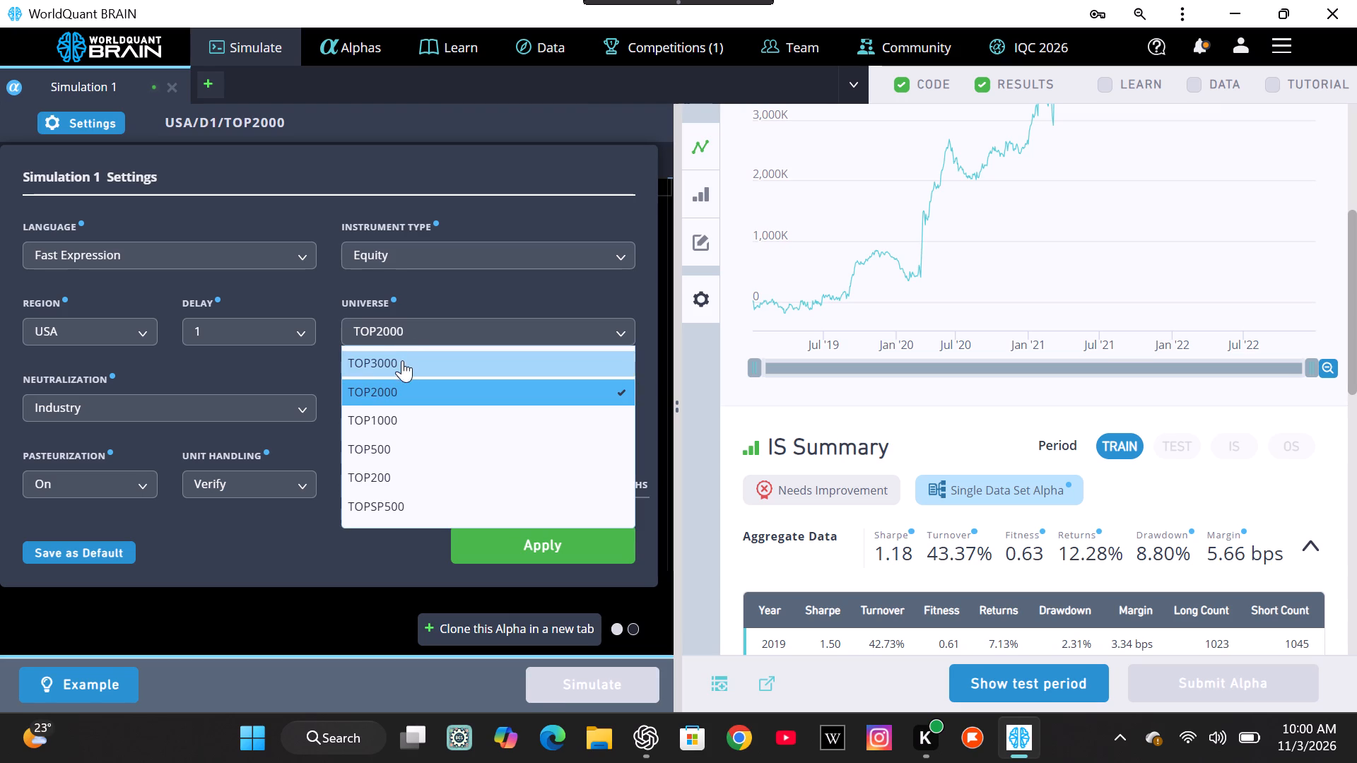
left_click(401, 369)
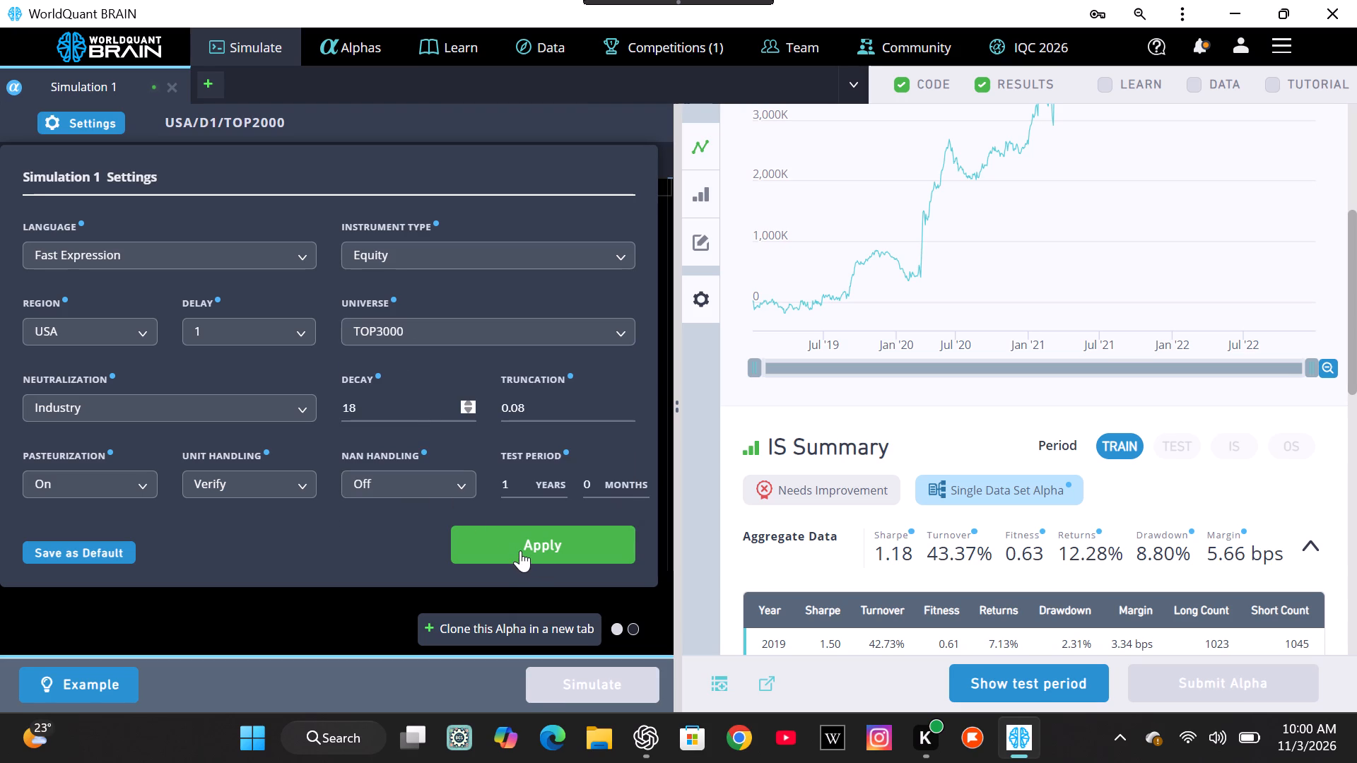
left_click(520, 550)
Run the simulation of the industry-neutralized vwap/close rank alpha on the TOP3000 universe, starting it again if it stops.
left_click(597, 675)
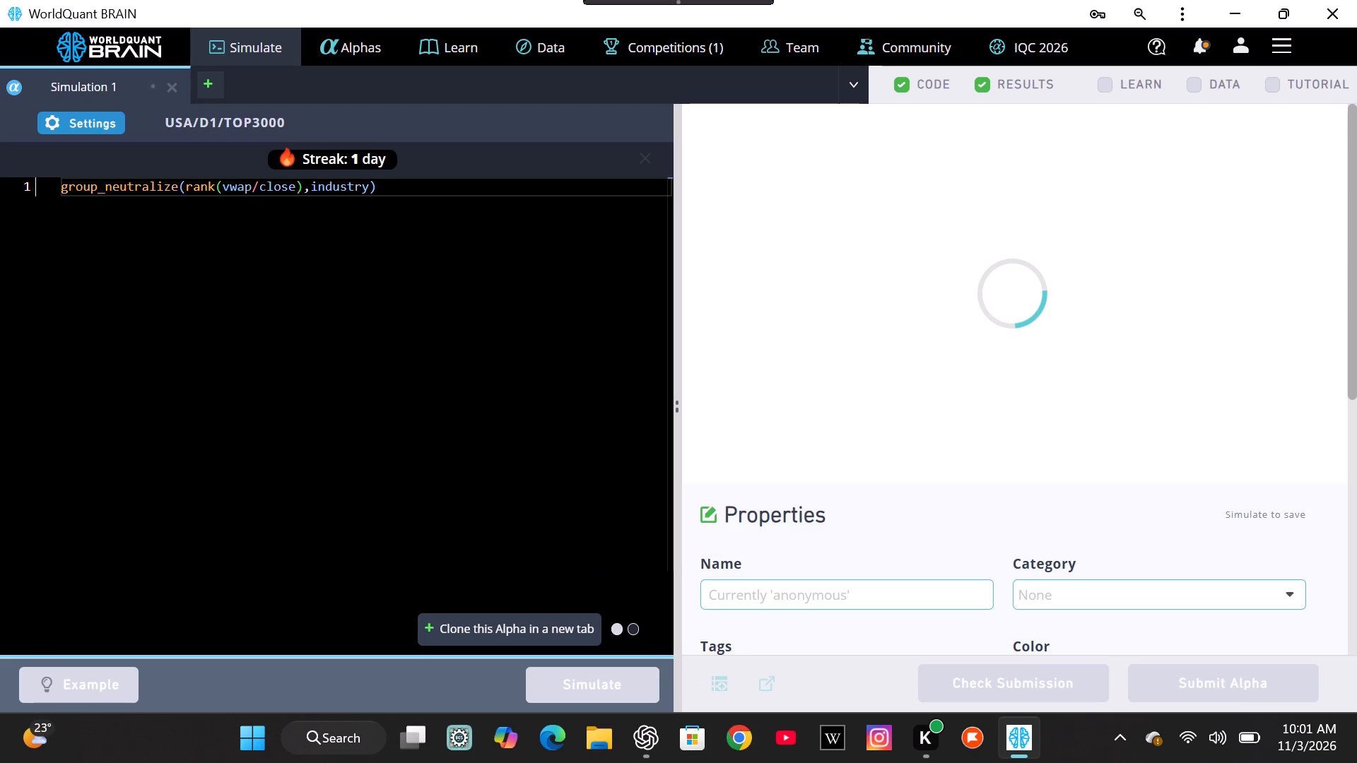
left_click(647, 621)
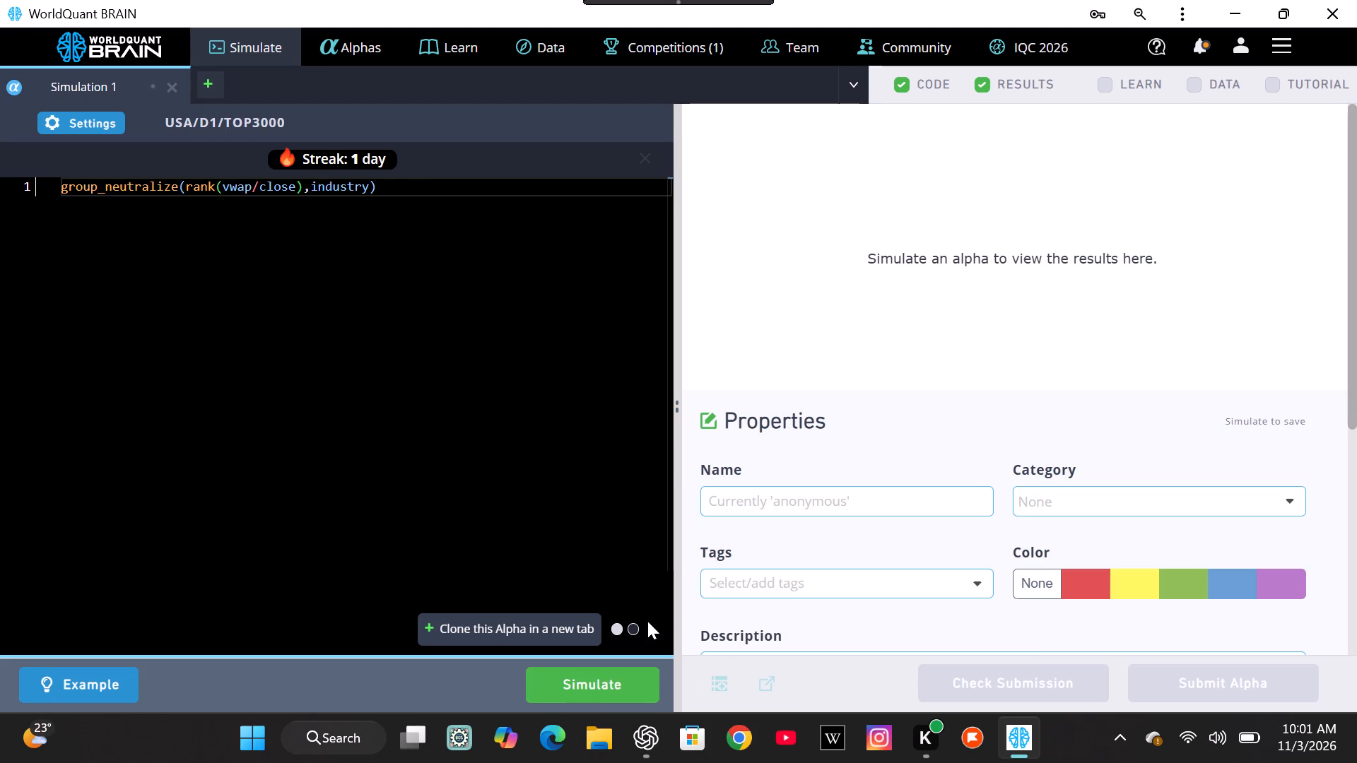
left_click(617, 680)
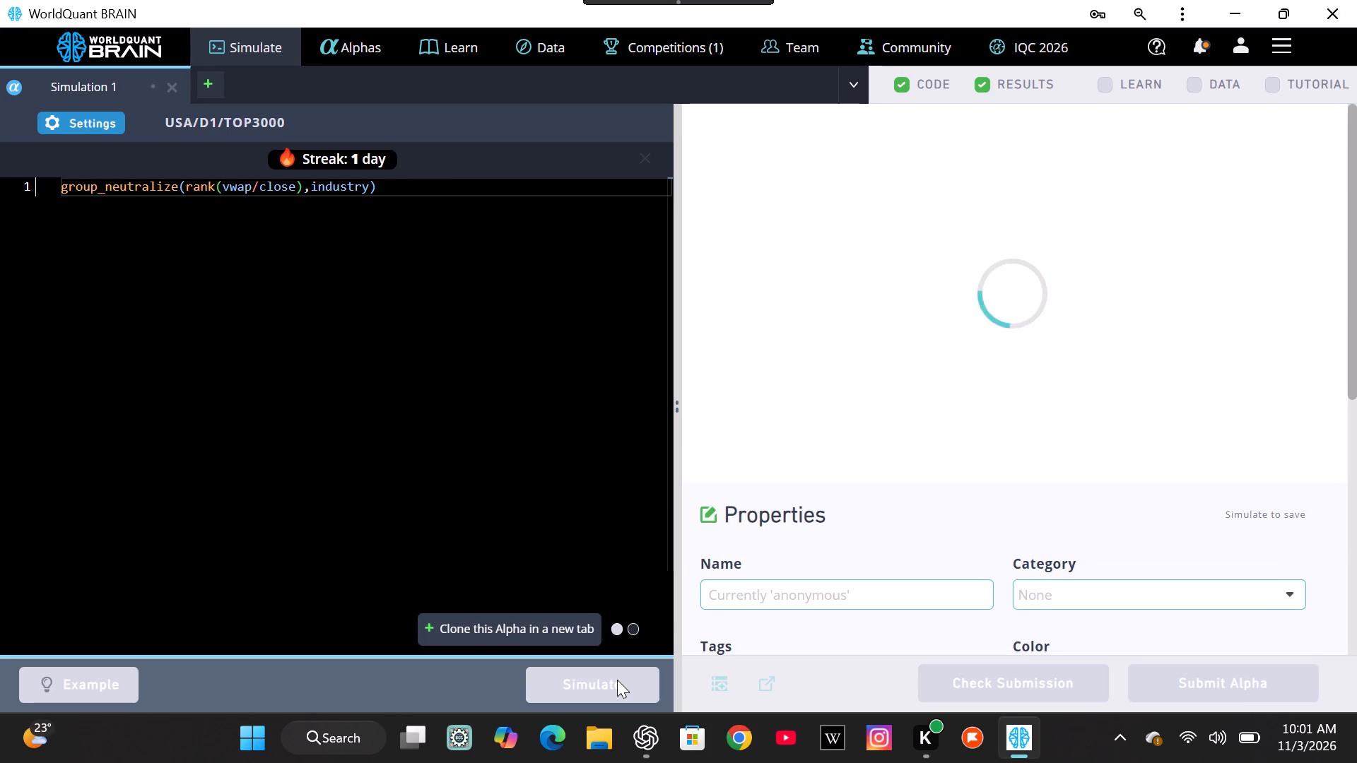
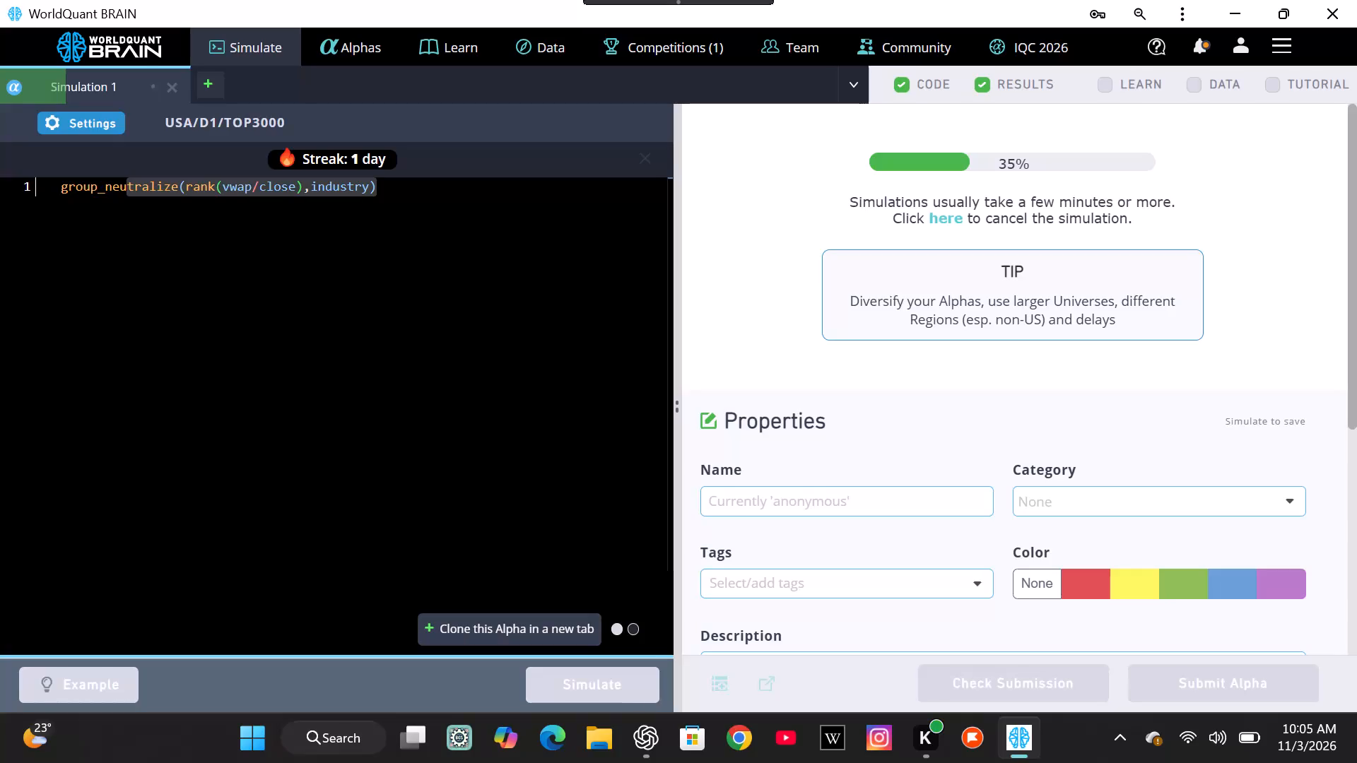
Examine the TOP3000 simulation's PnL chart, IS Summary aggregate data and yearly performance table.
left_click(419, 192)
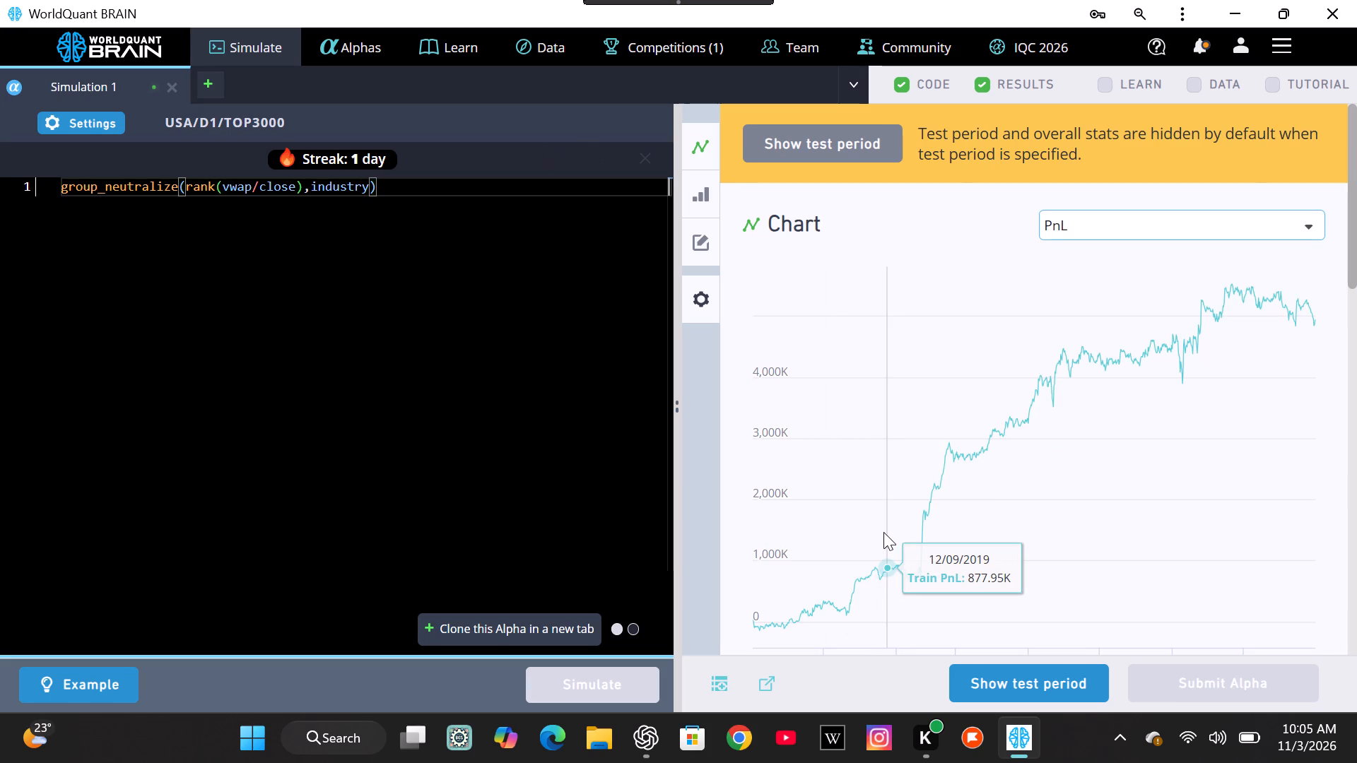
scroll(883, 532, "down", 2)
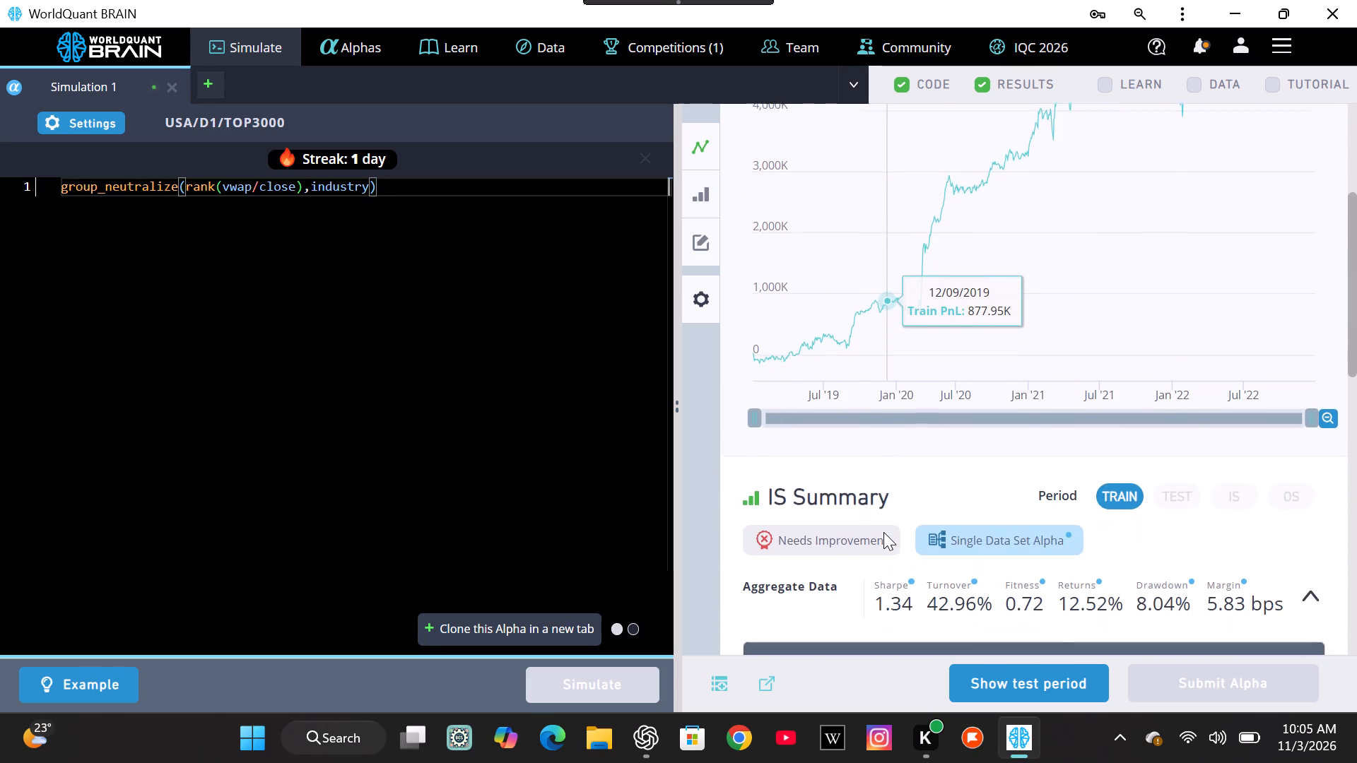
scroll(883, 532, "down", 1)
scroll(883, 532, "up", 1)
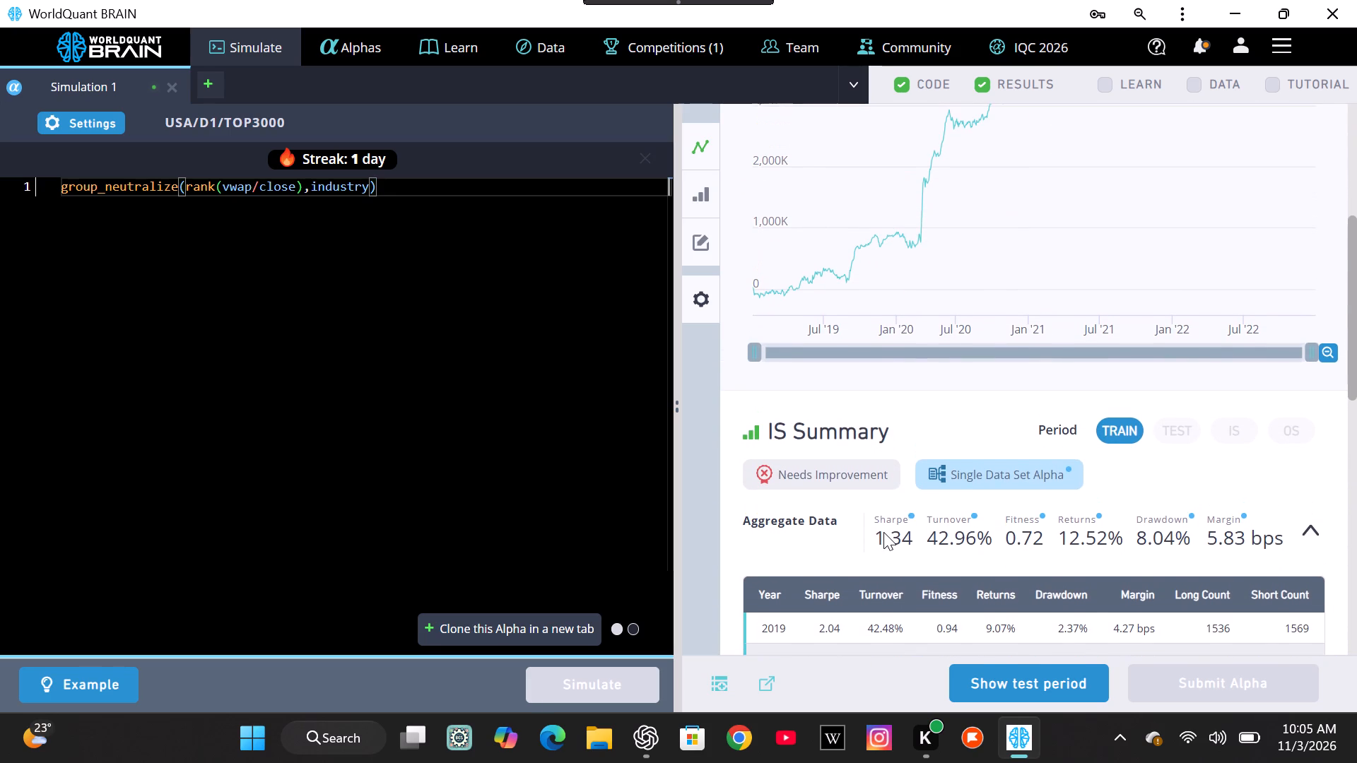
scroll(883, 532, "up", 2)
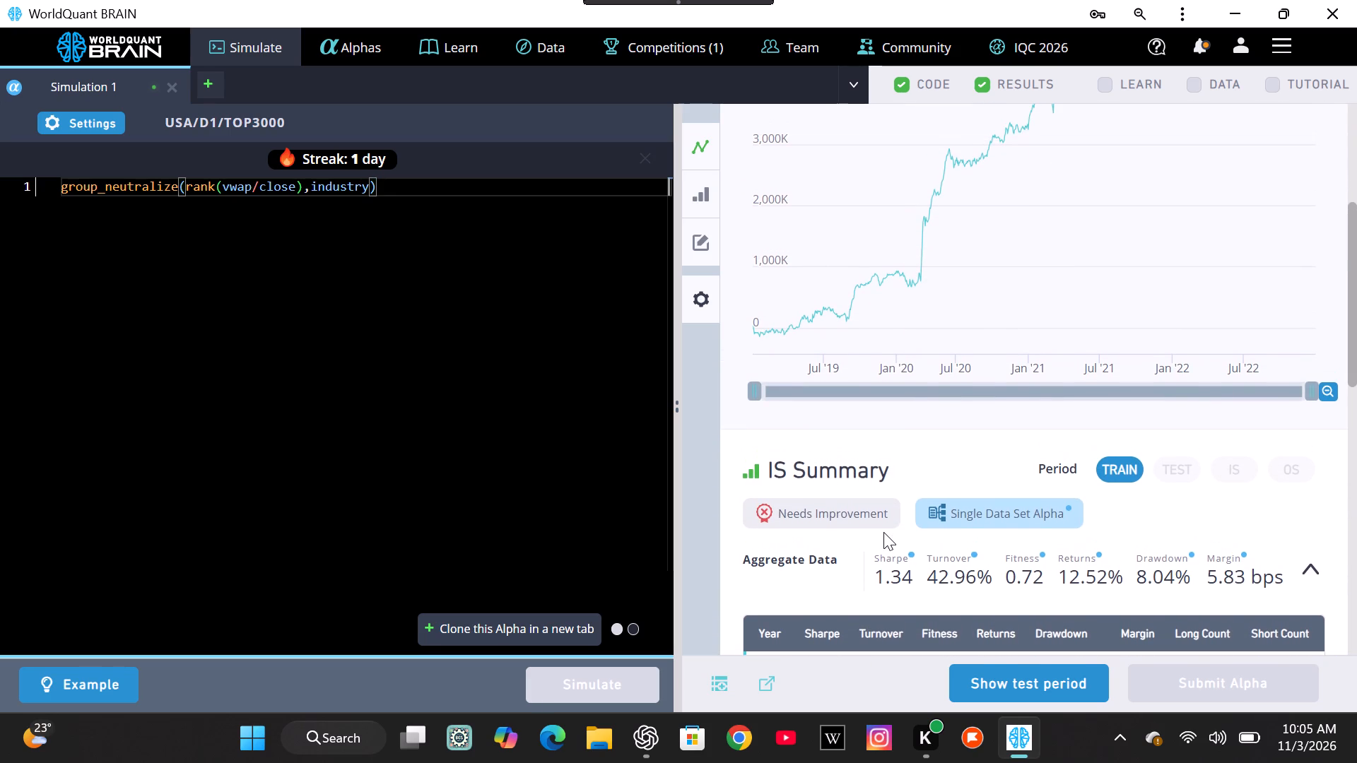
scroll(883, 532, "up", 3)
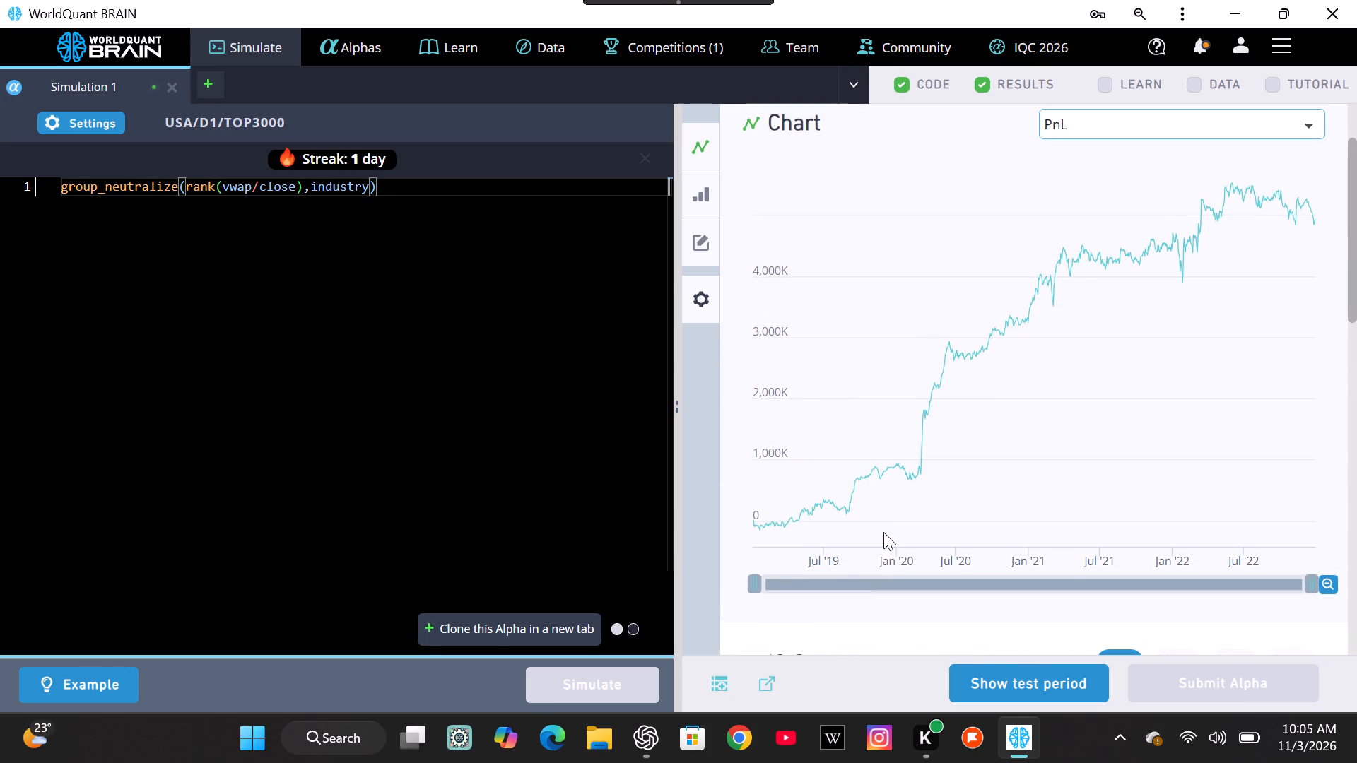
scroll(883, 532, "up", 2)
scroll(883, 527, "down", 1)
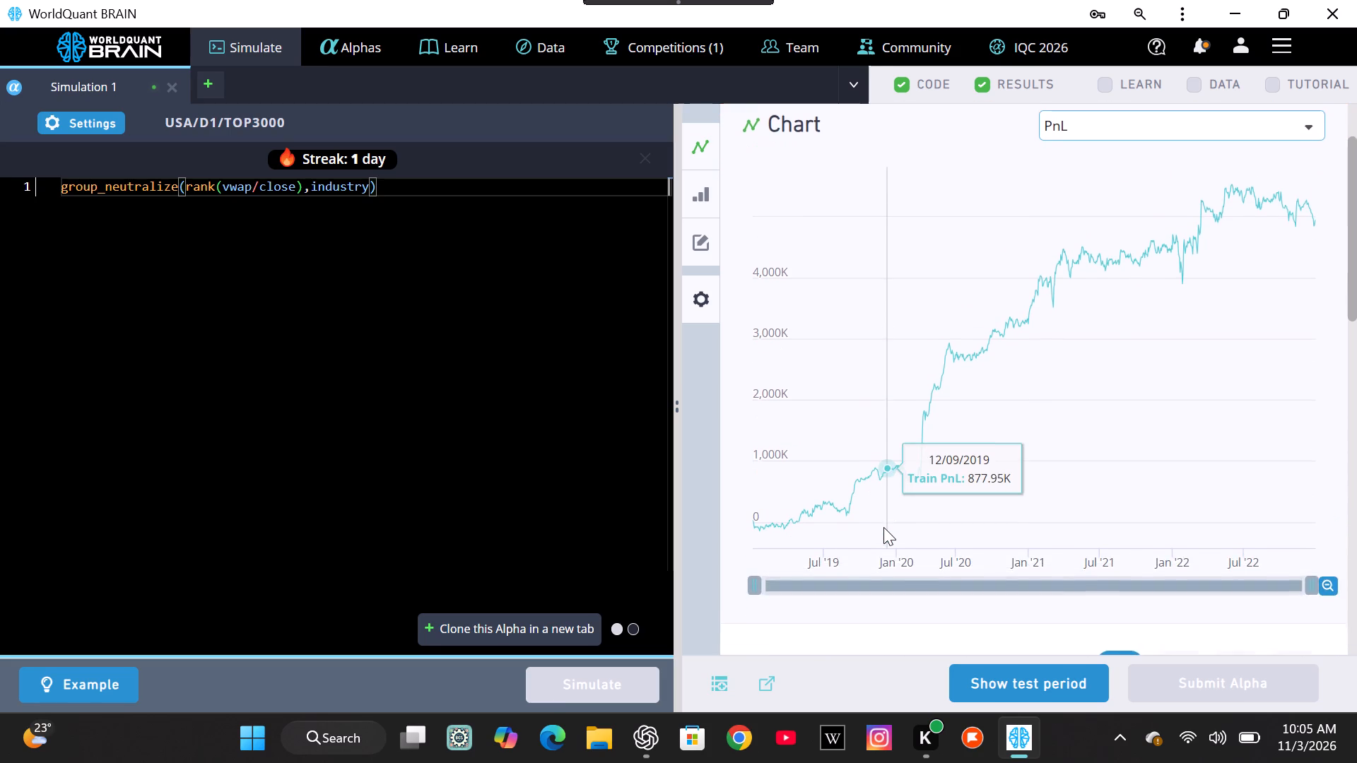
scroll(883, 527, "down", 5)
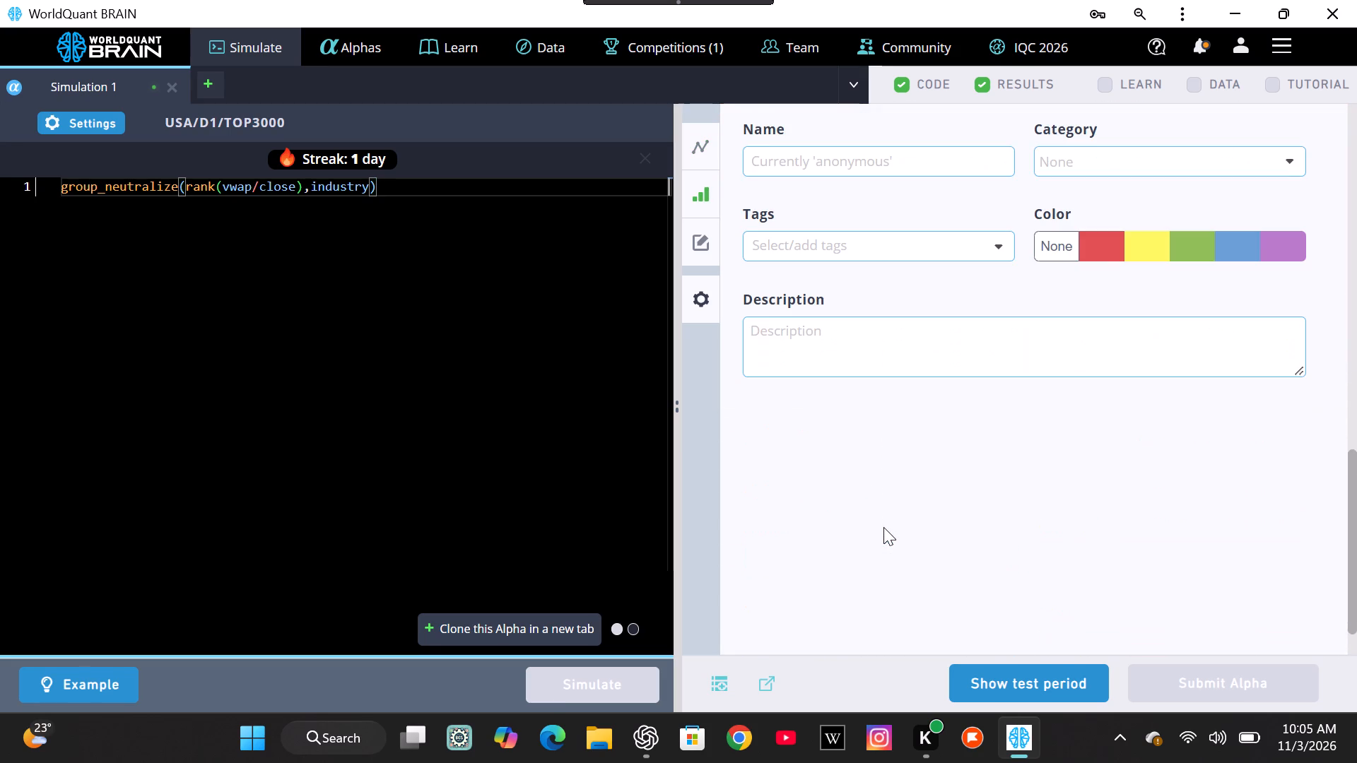
scroll(883, 527, "down", 1)
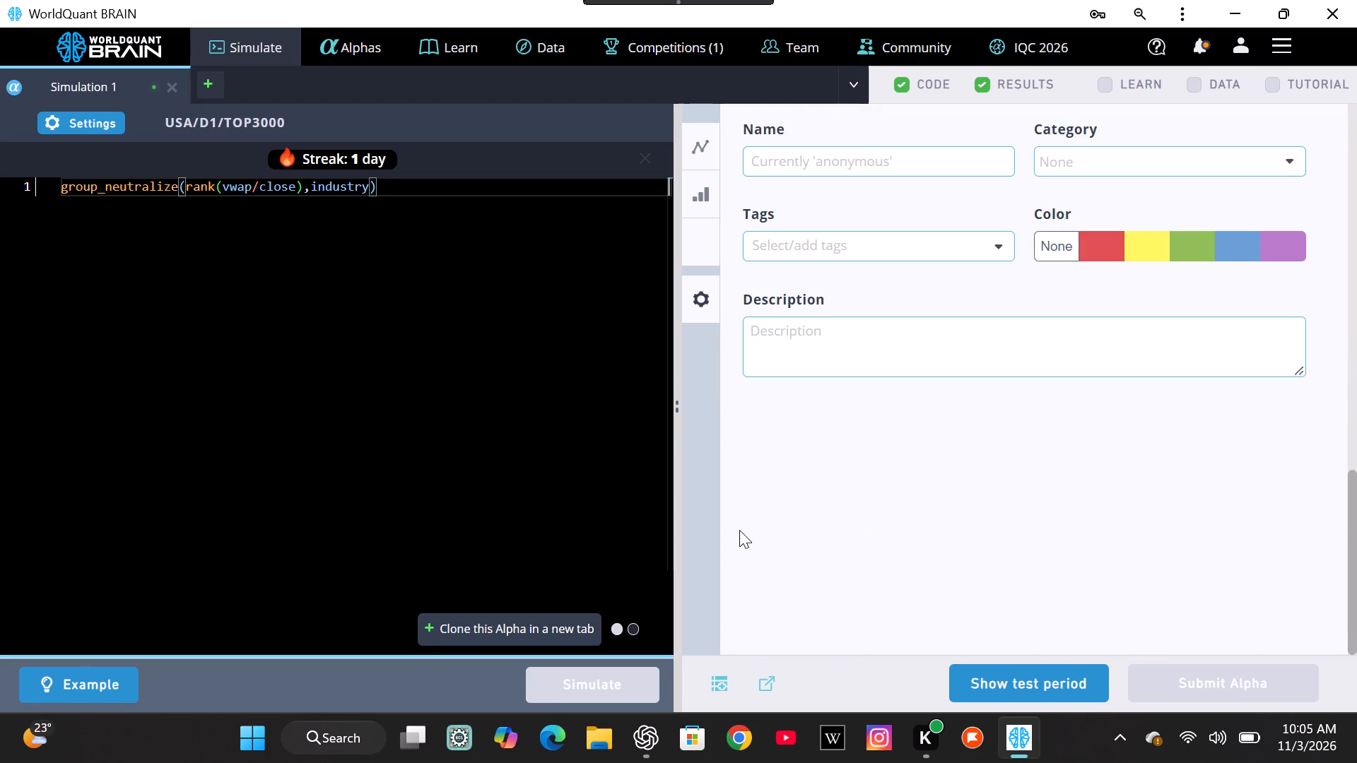
scroll(876, 390, "up", 4)
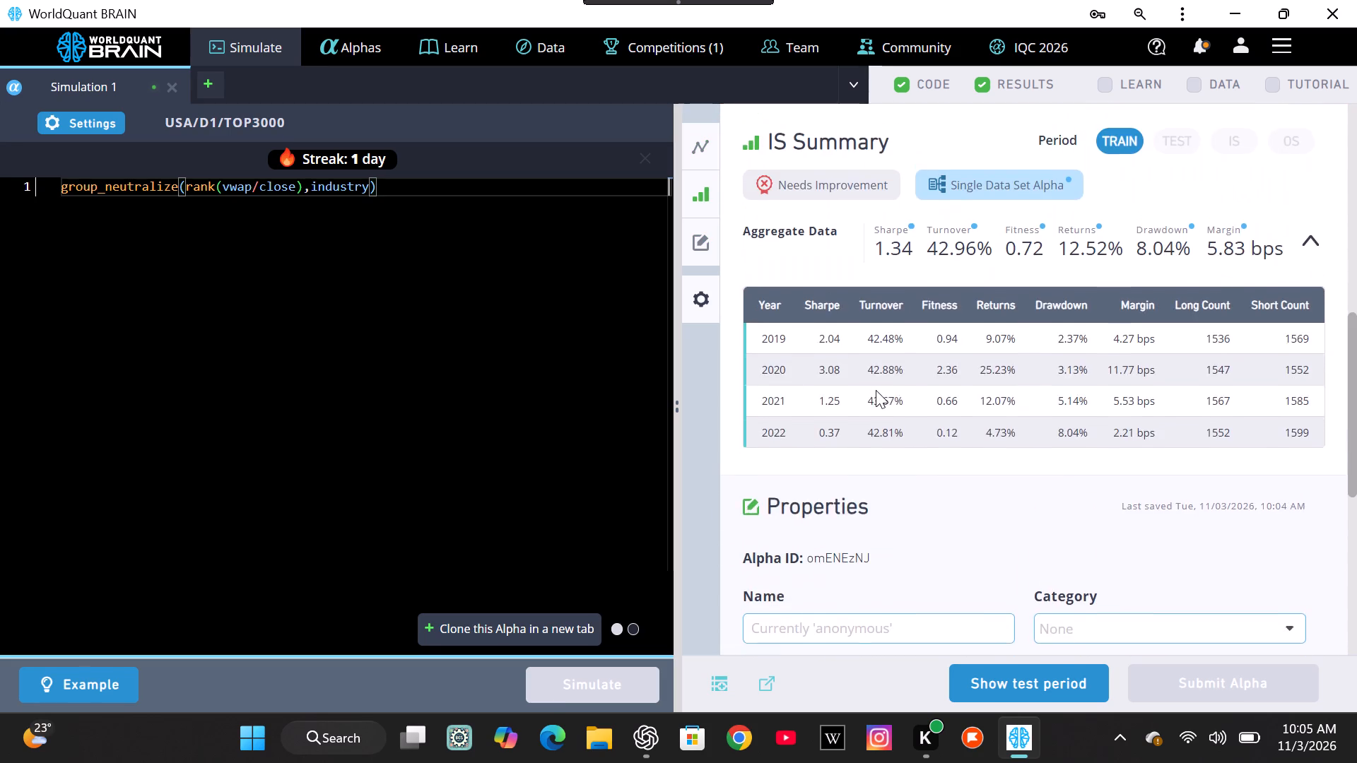
scroll(876, 390, "up", 4)
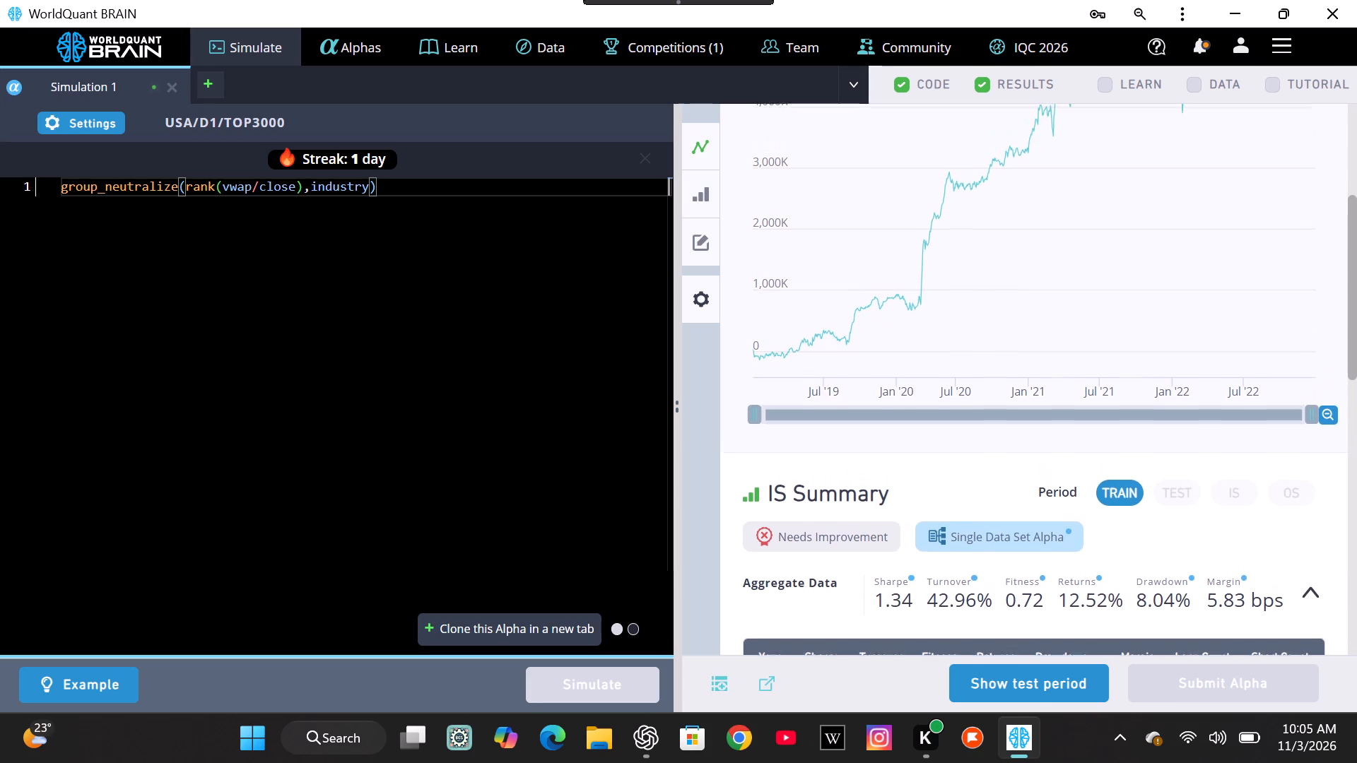
scroll(876, 390, "up", 1)
scroll(876, 390, "right", 2)
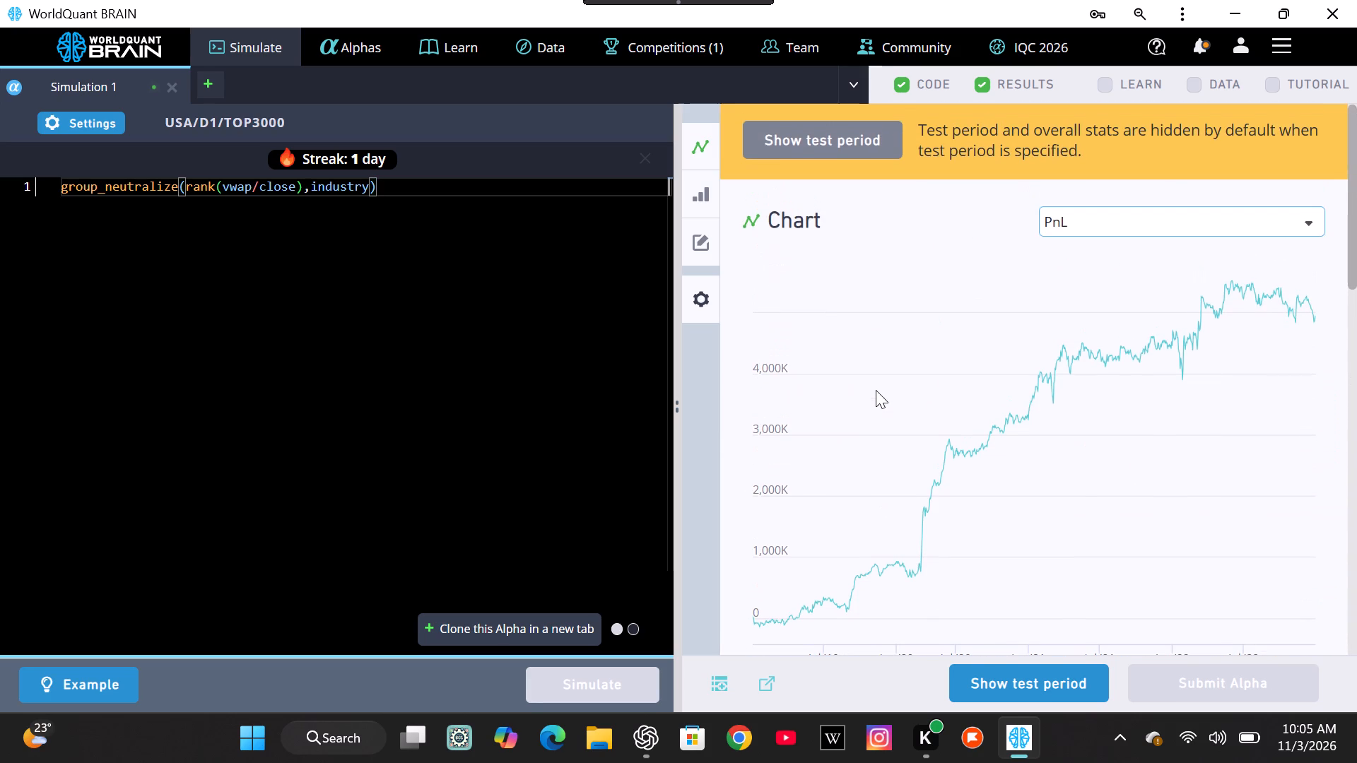
scroll(876, 390, "right", 4)
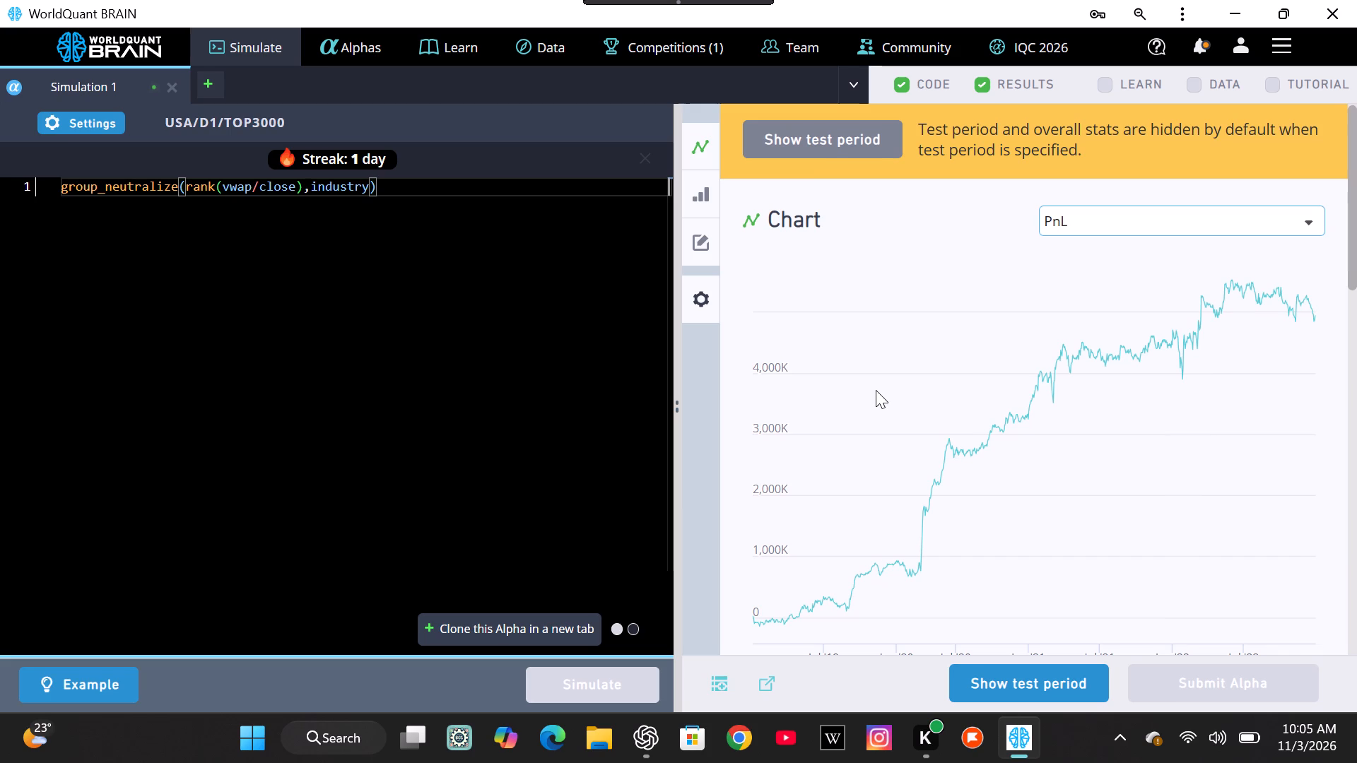
scroll(876, 390, "right", 2)
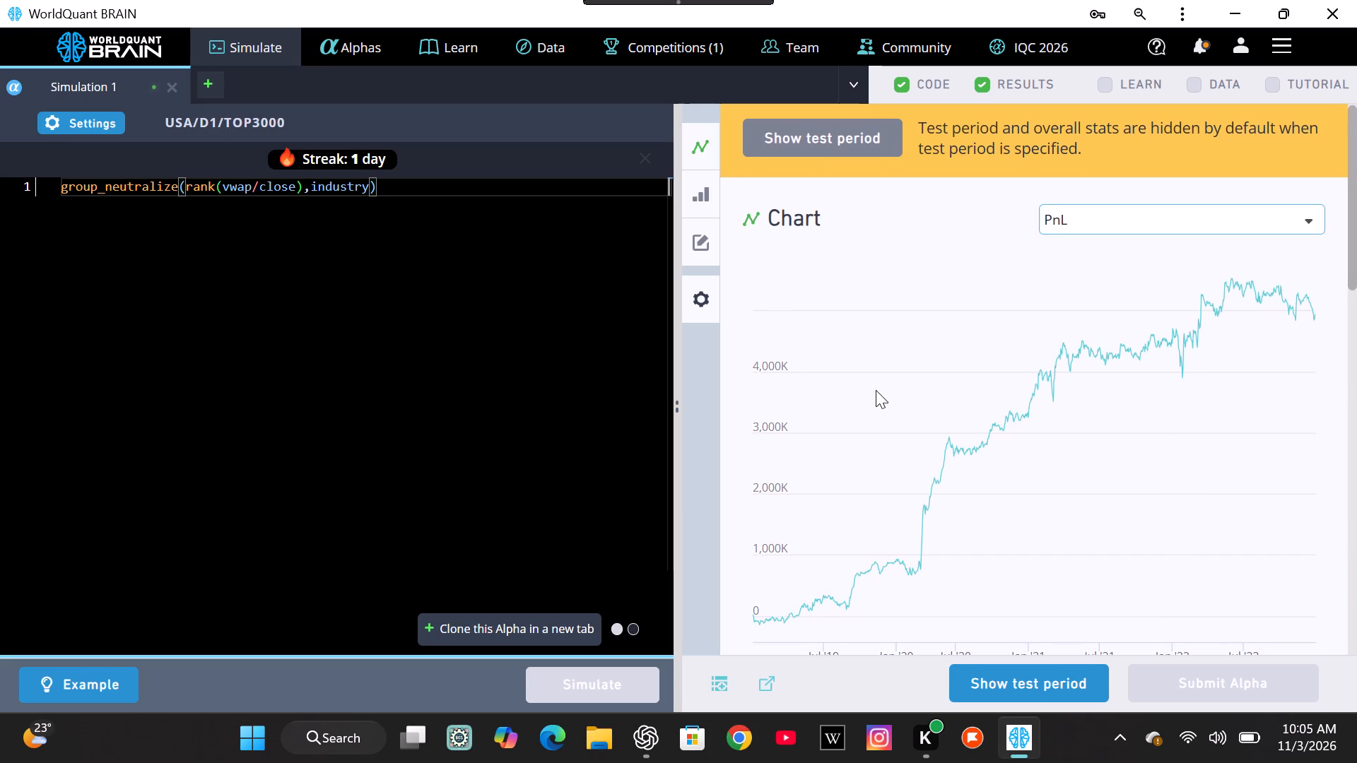
scroll(876, 390, "right", 3)
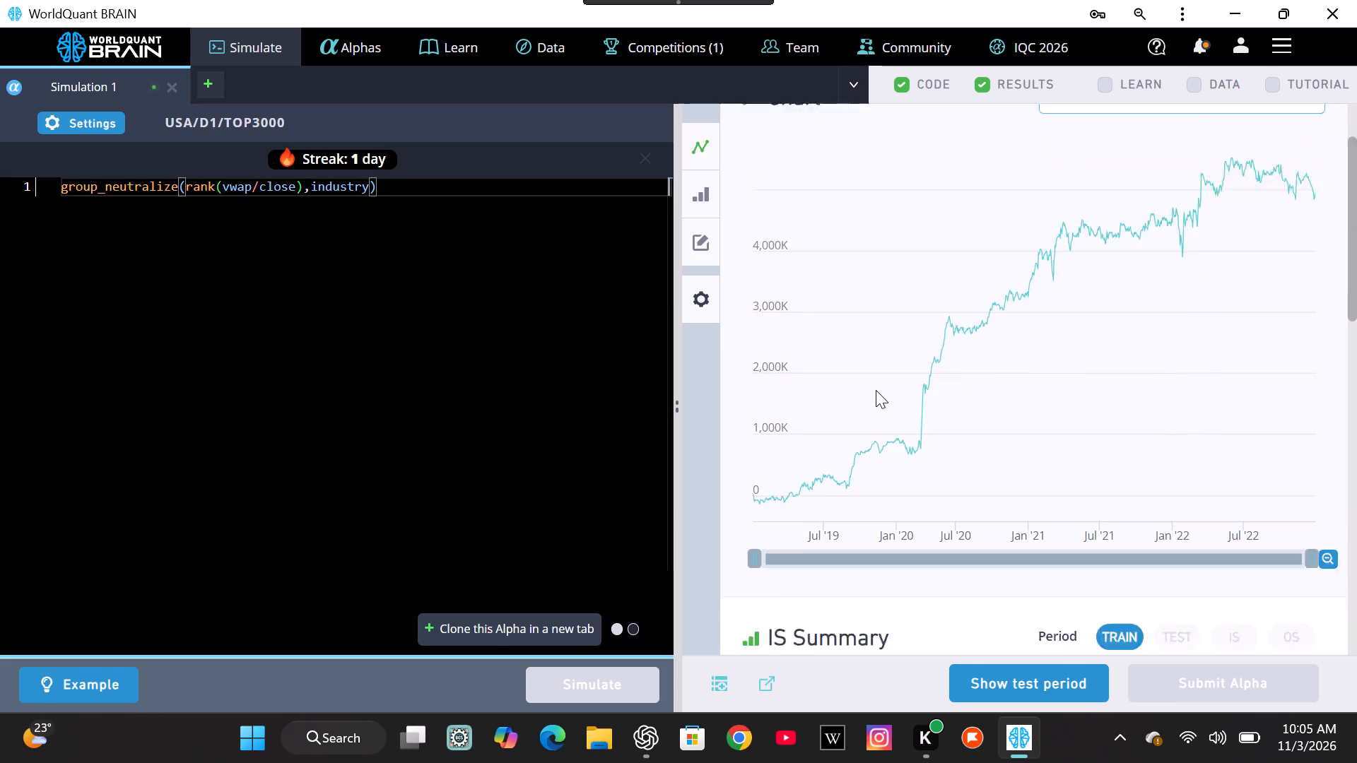
scroll(876, 390, "right", 1)
Set the Simulation 1 decay to 38 and apply the settings.
left_click(107, 118)
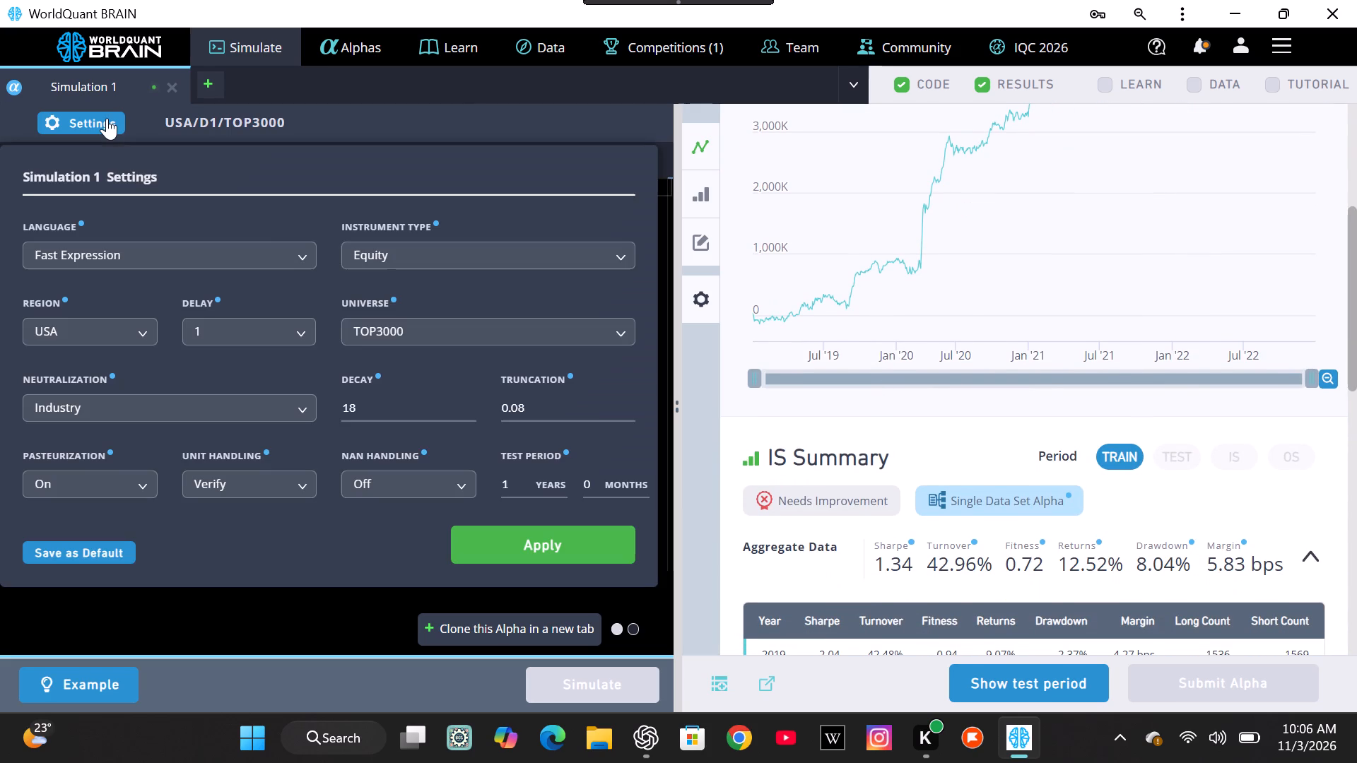
left_click(471, 401)
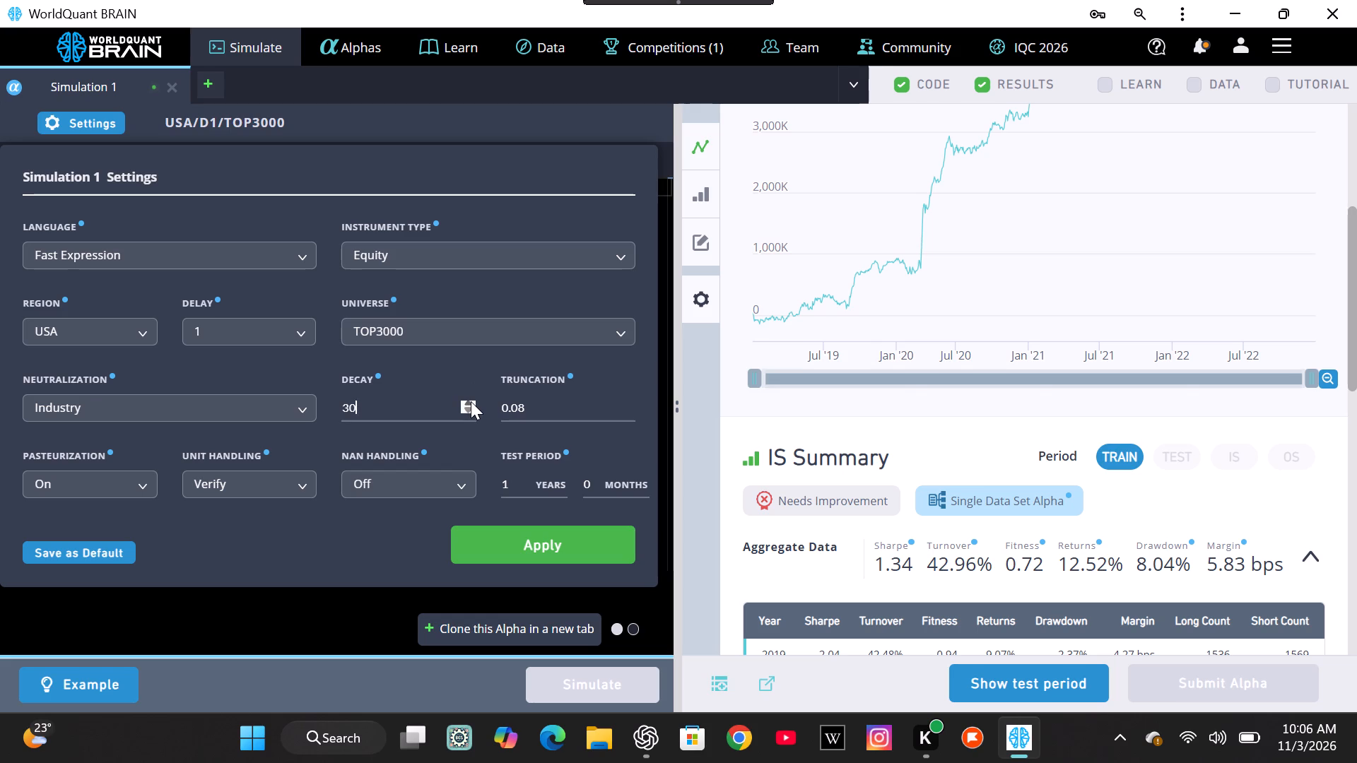
left_click(471, 401)
left_click(524, 541)
Run the simulation of the industry-neutralized vwap/close rank alpha with the new decay setting.
left_click(584, 673)
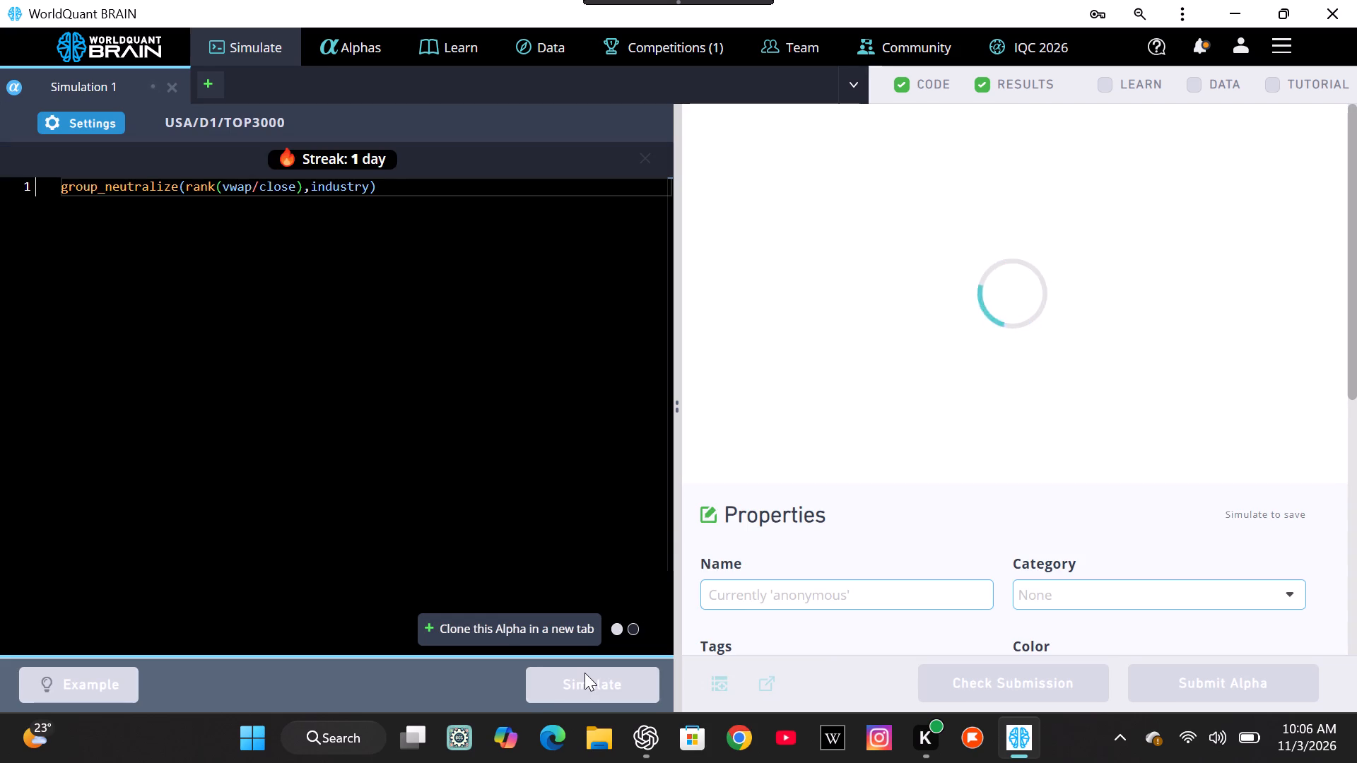
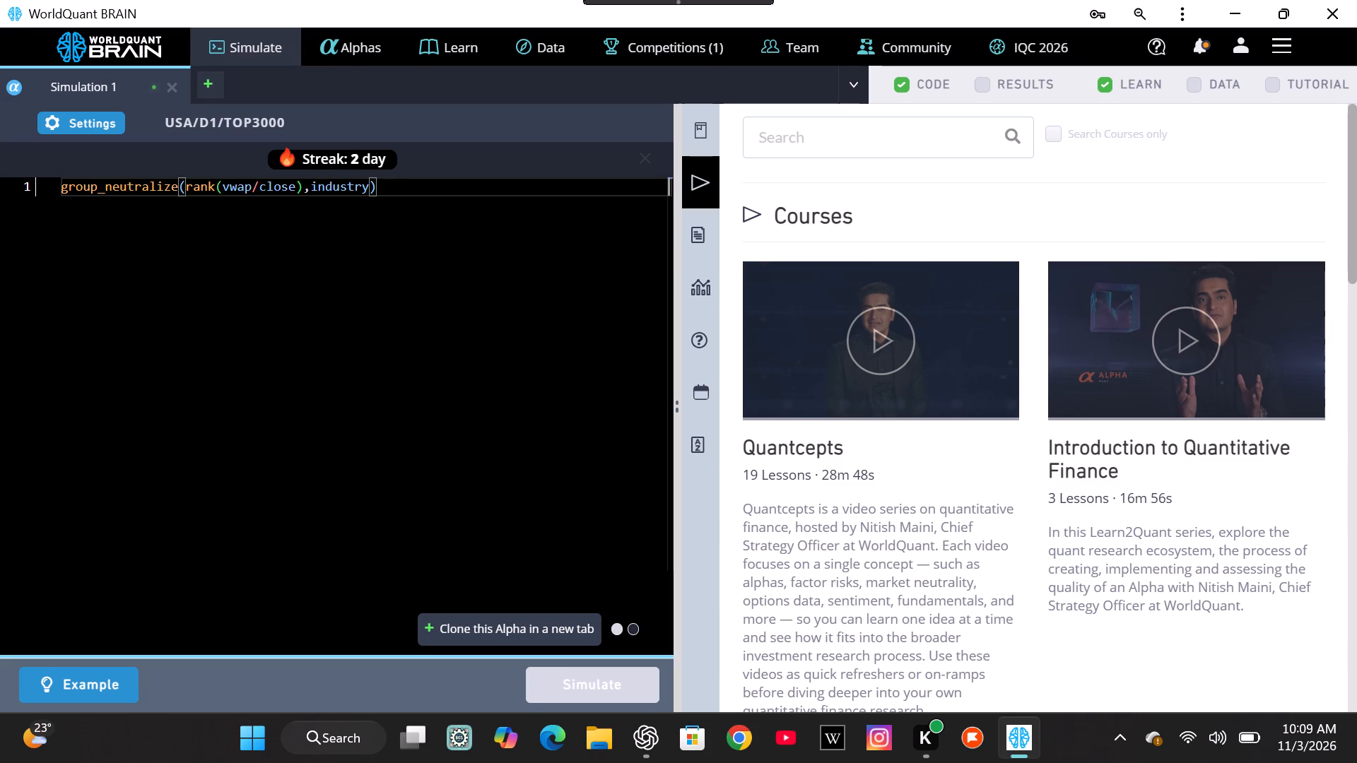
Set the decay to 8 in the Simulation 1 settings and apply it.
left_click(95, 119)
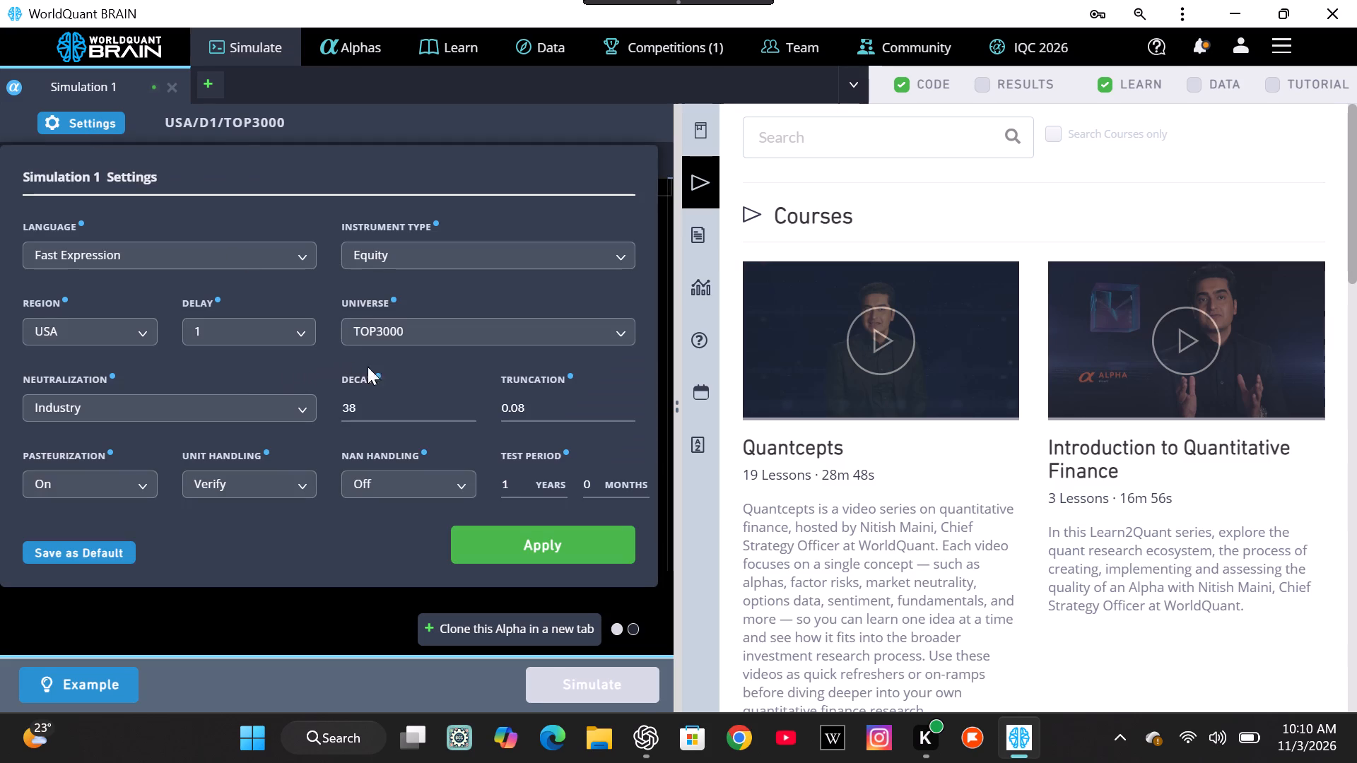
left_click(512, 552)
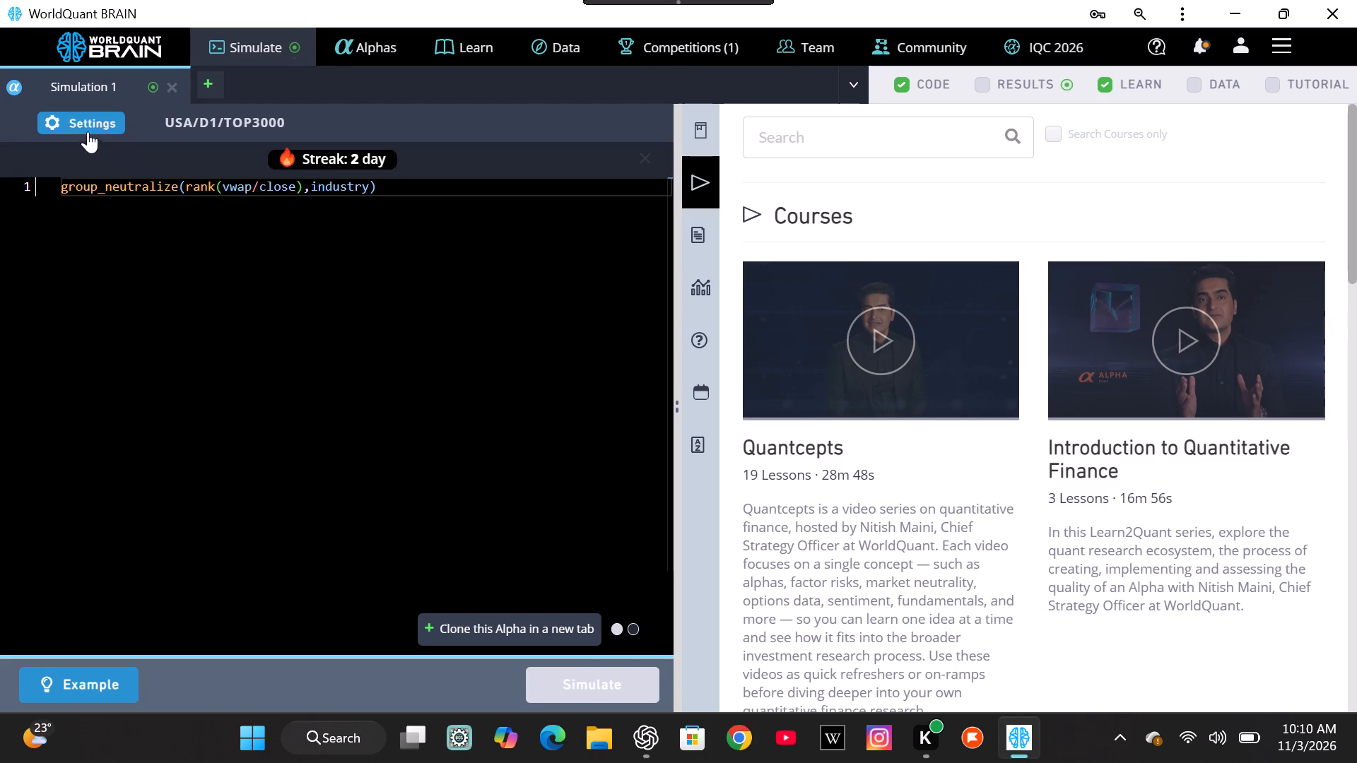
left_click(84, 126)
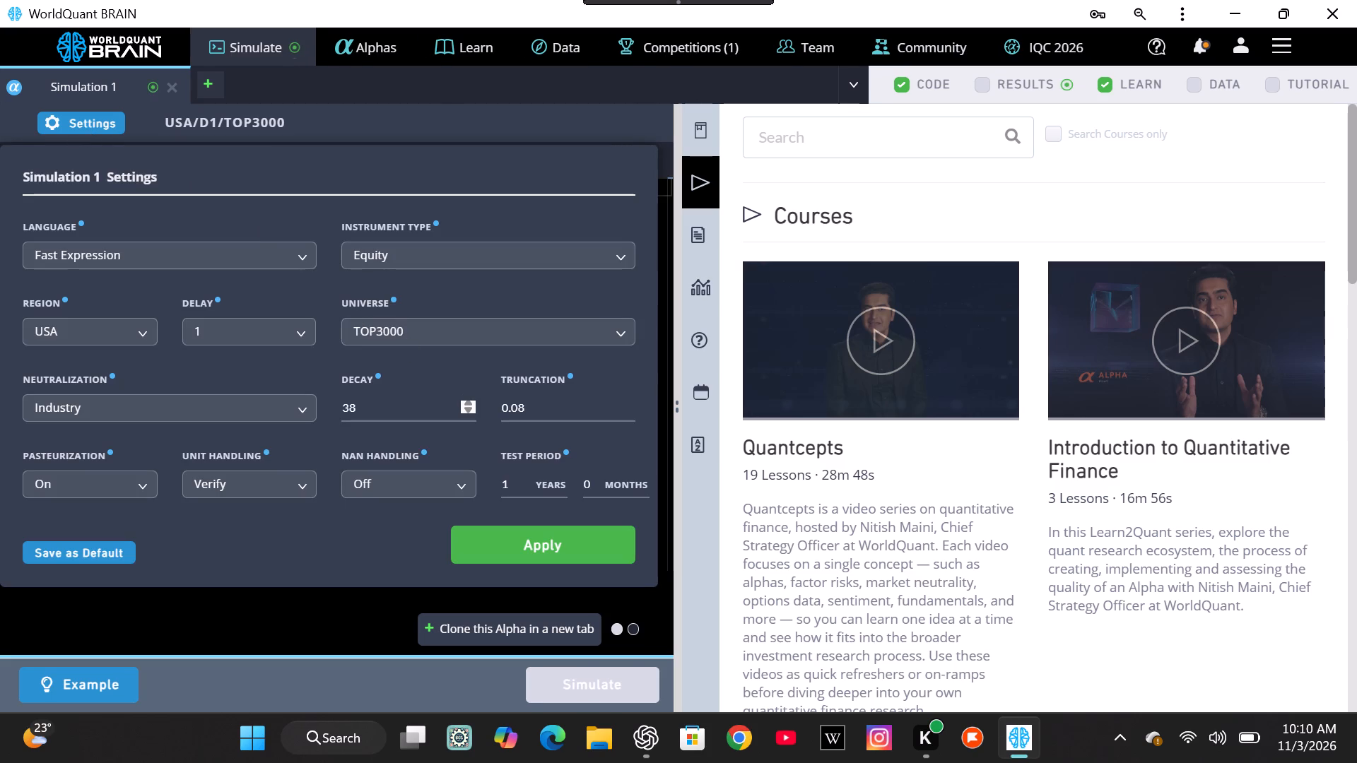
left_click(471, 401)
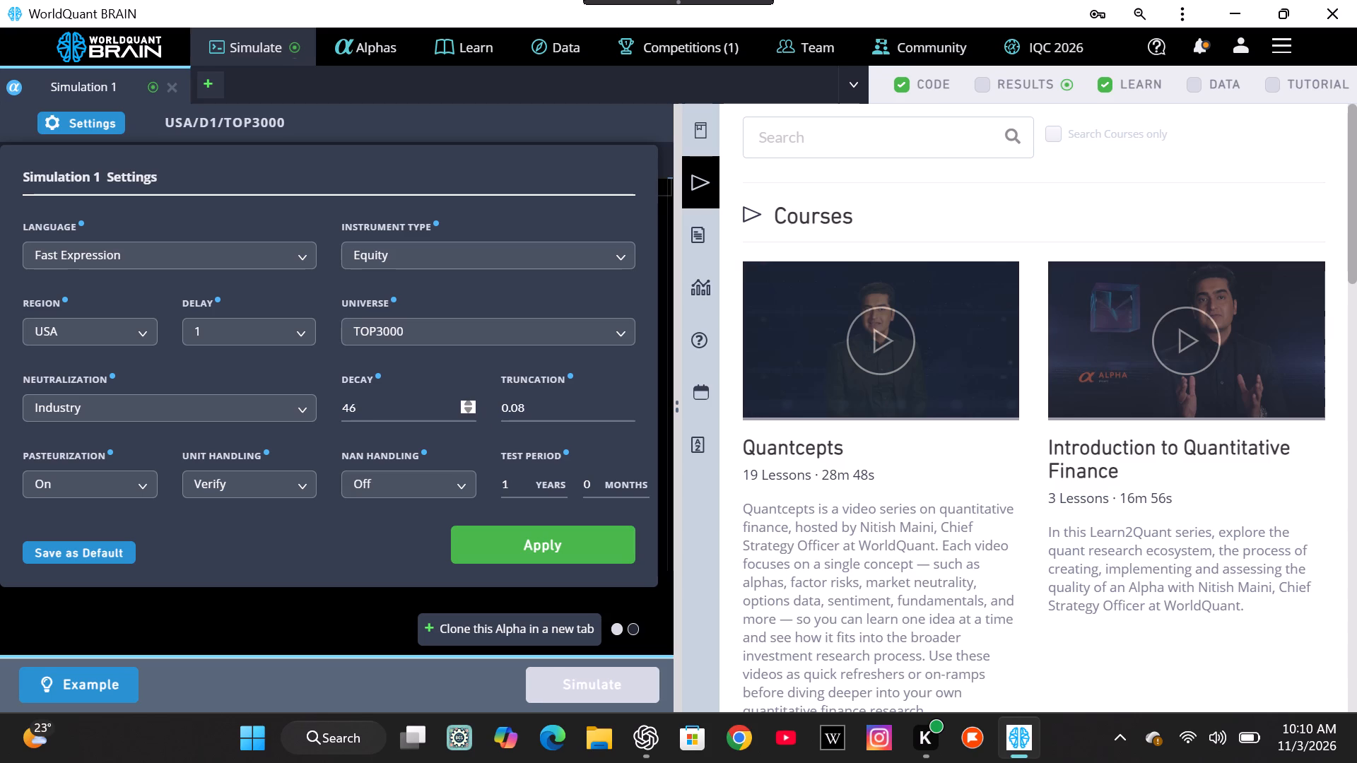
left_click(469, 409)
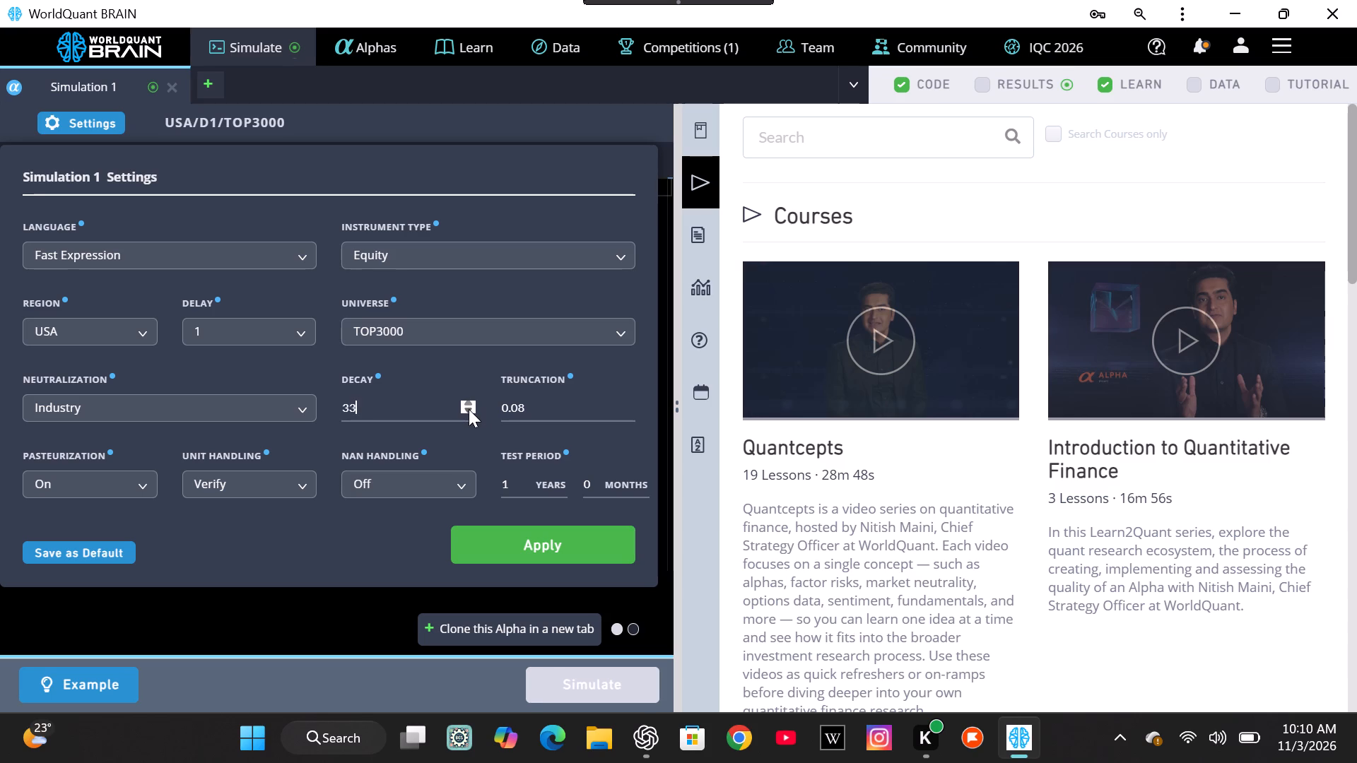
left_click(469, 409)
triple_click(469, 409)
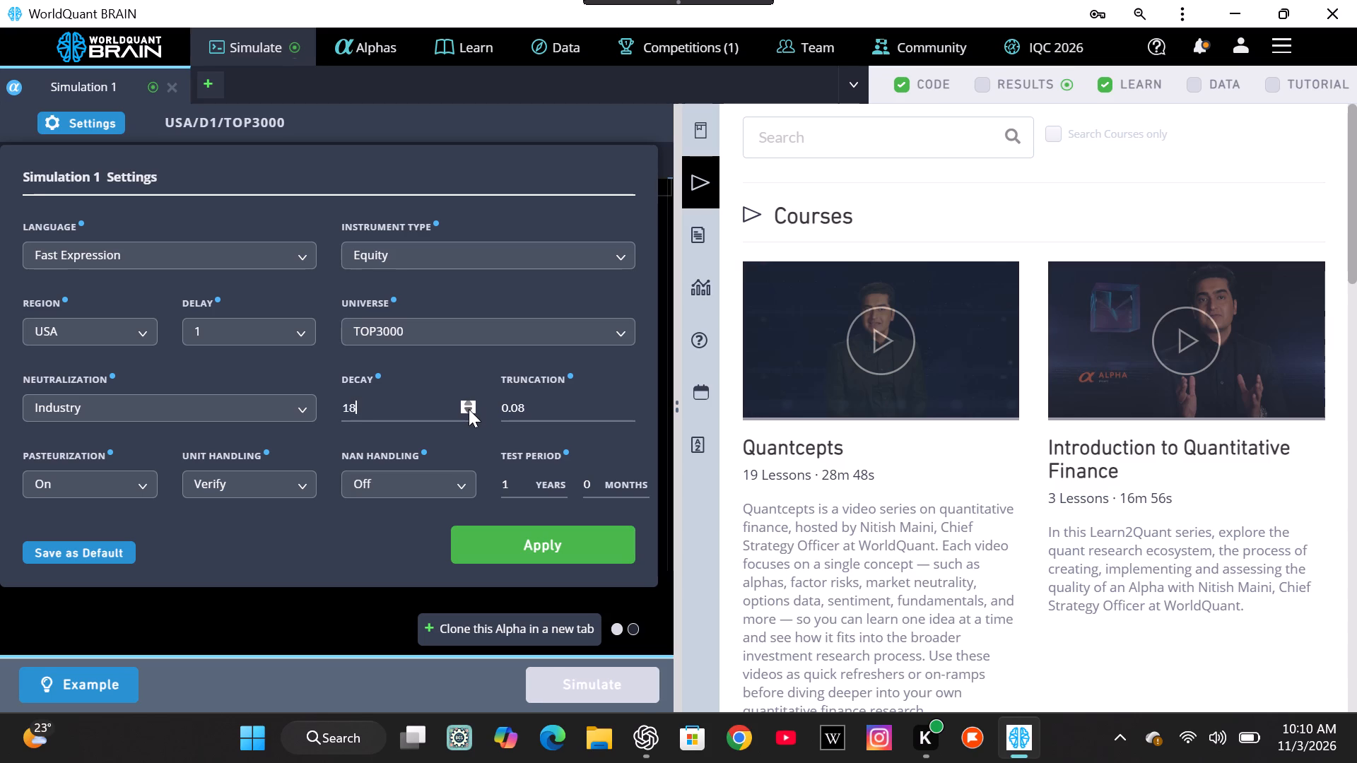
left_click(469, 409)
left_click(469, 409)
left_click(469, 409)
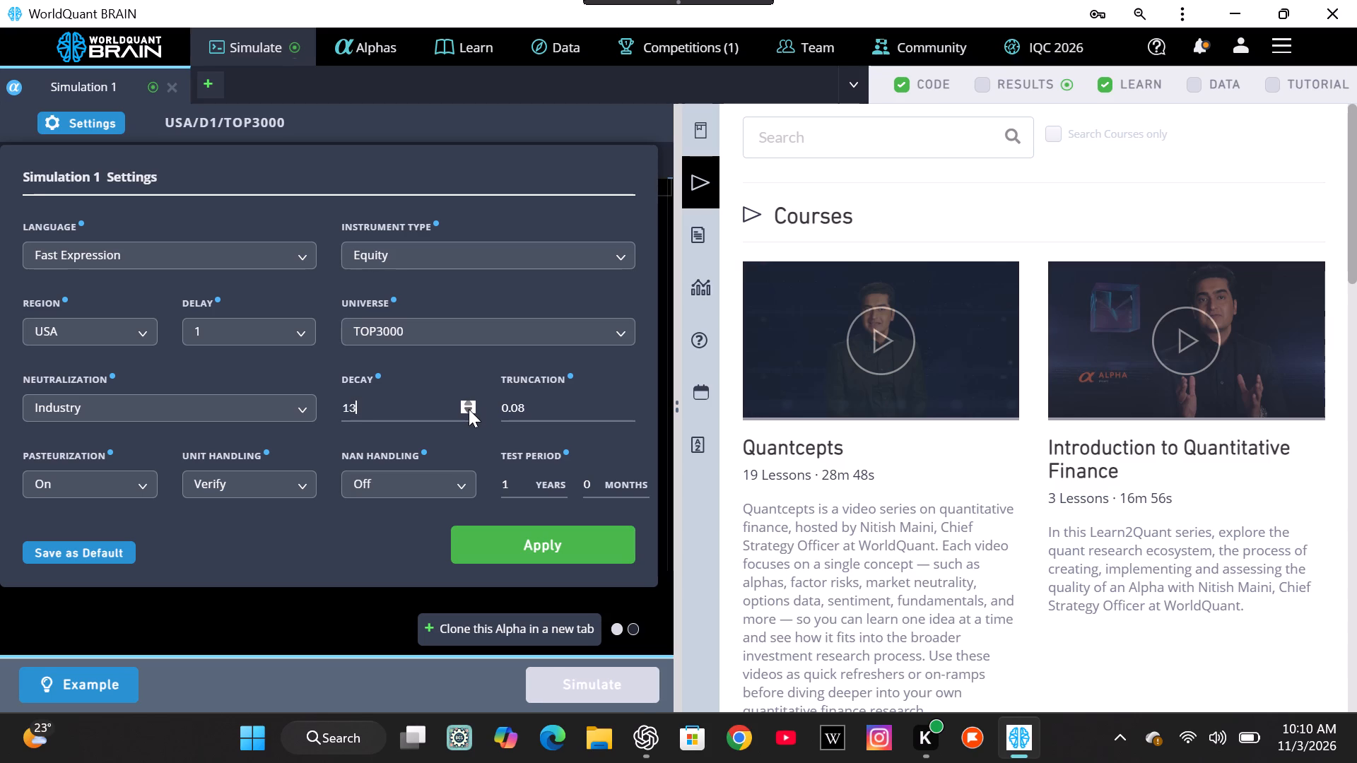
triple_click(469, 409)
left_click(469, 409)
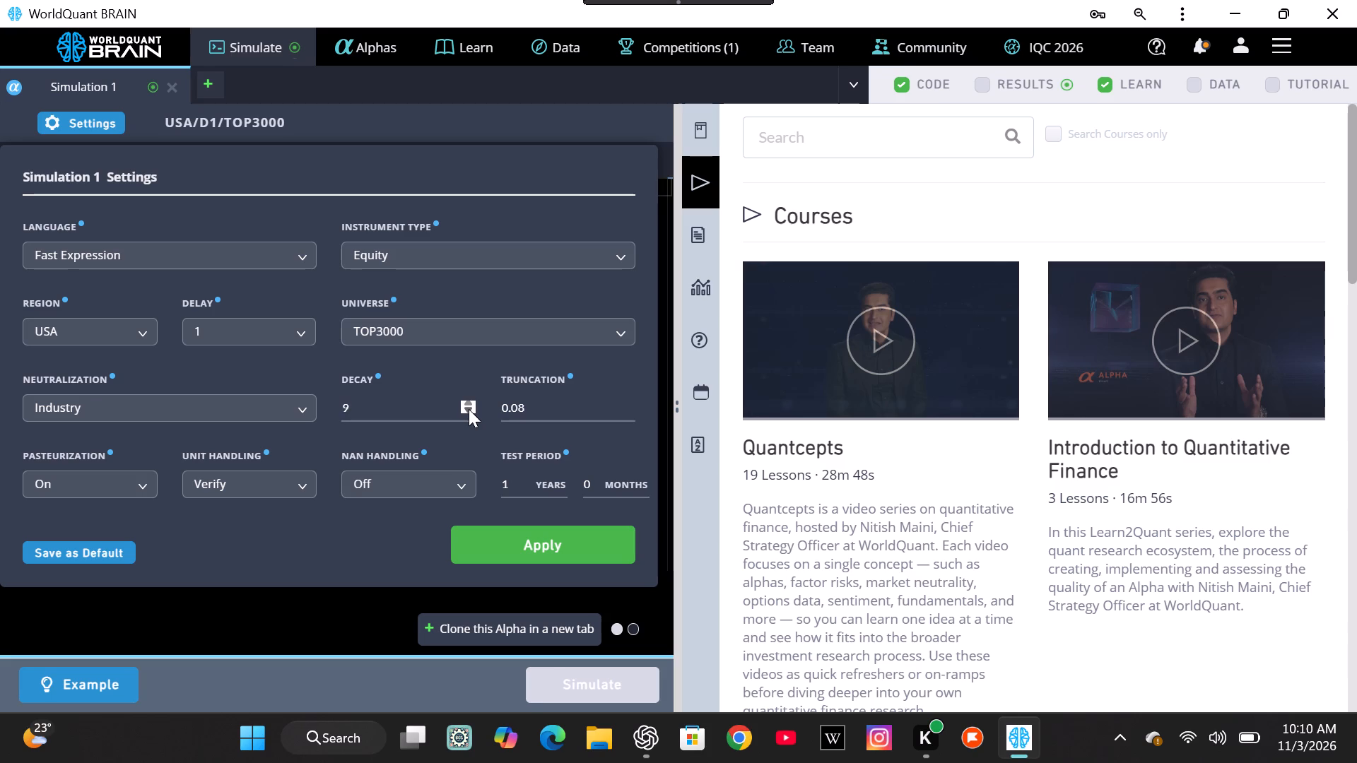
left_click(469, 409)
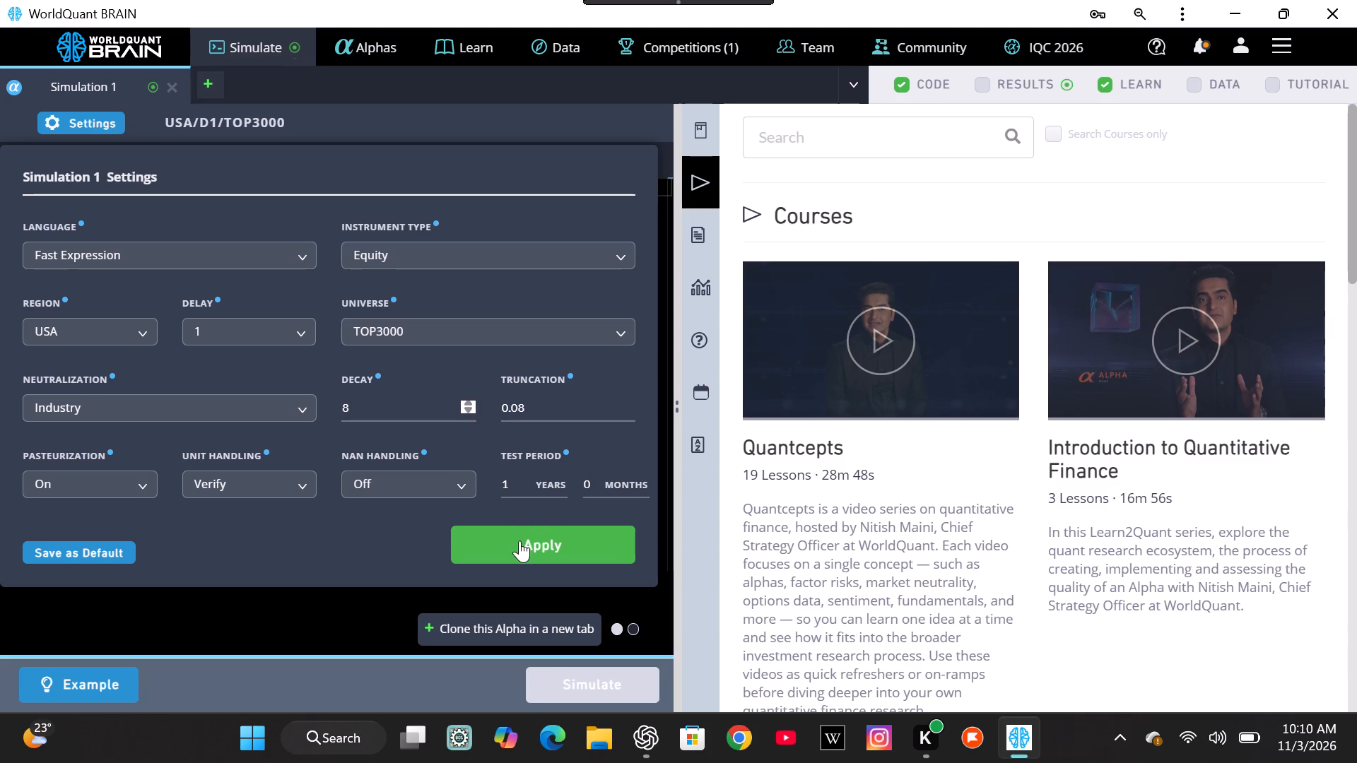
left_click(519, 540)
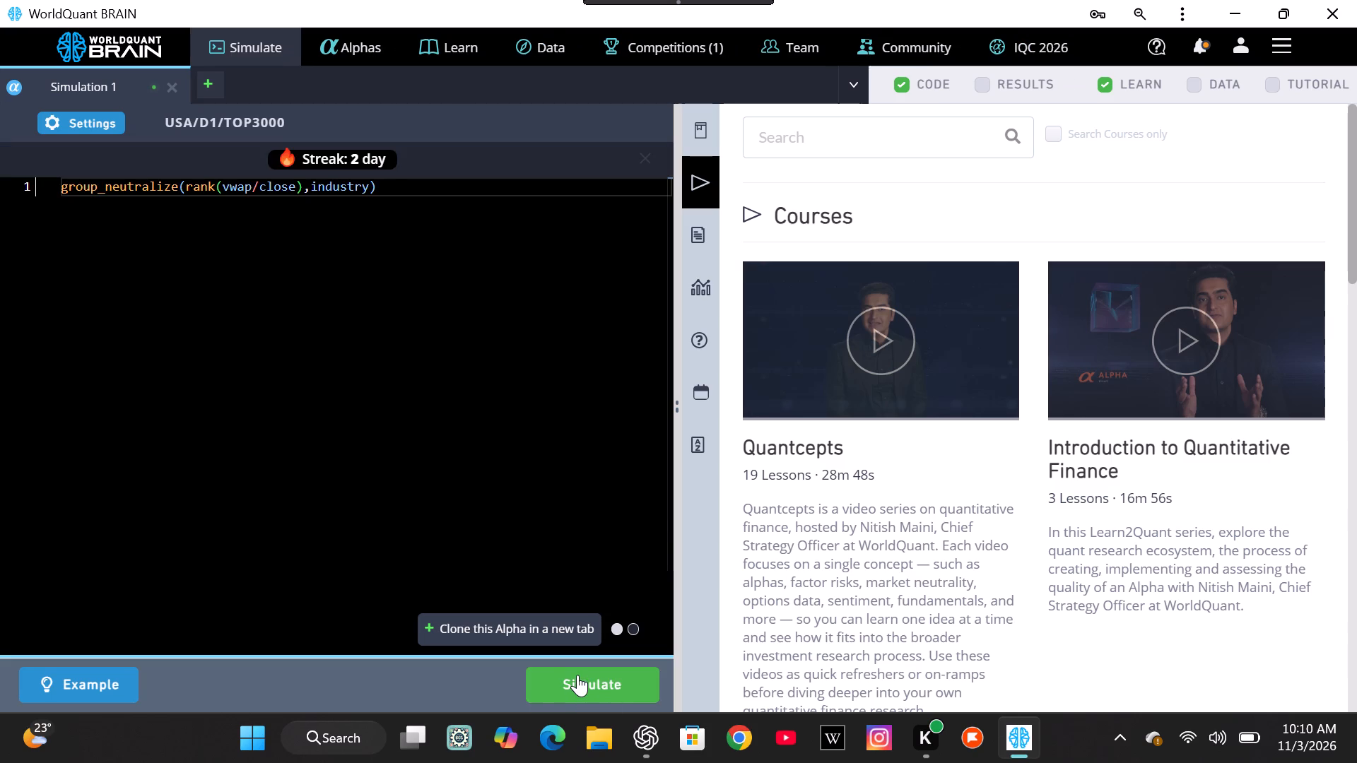
Simulate group_neutralize(rank(vwap/close),industry) with decay 8 and check the aggregate data in its IS Summary.
left_click(577, 675)
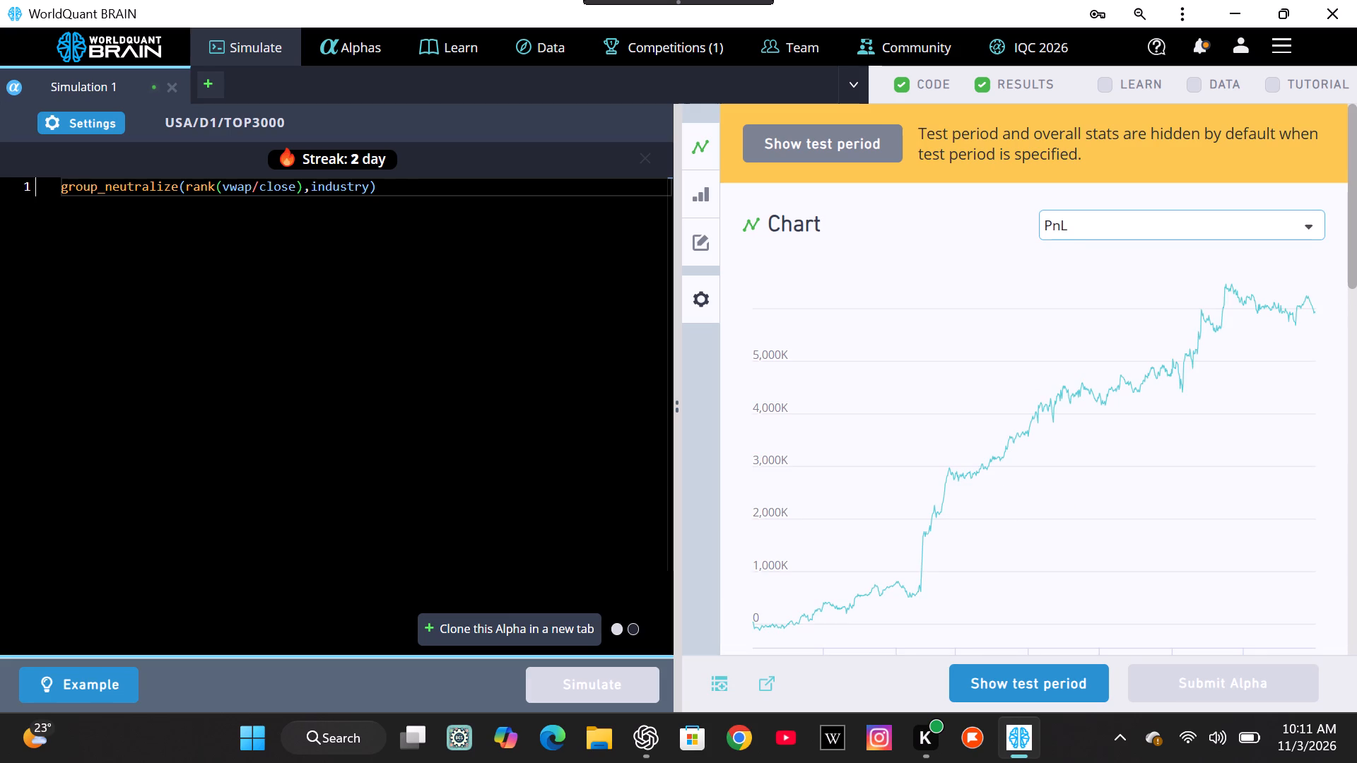
scroll(1132, 558, "down", 3)
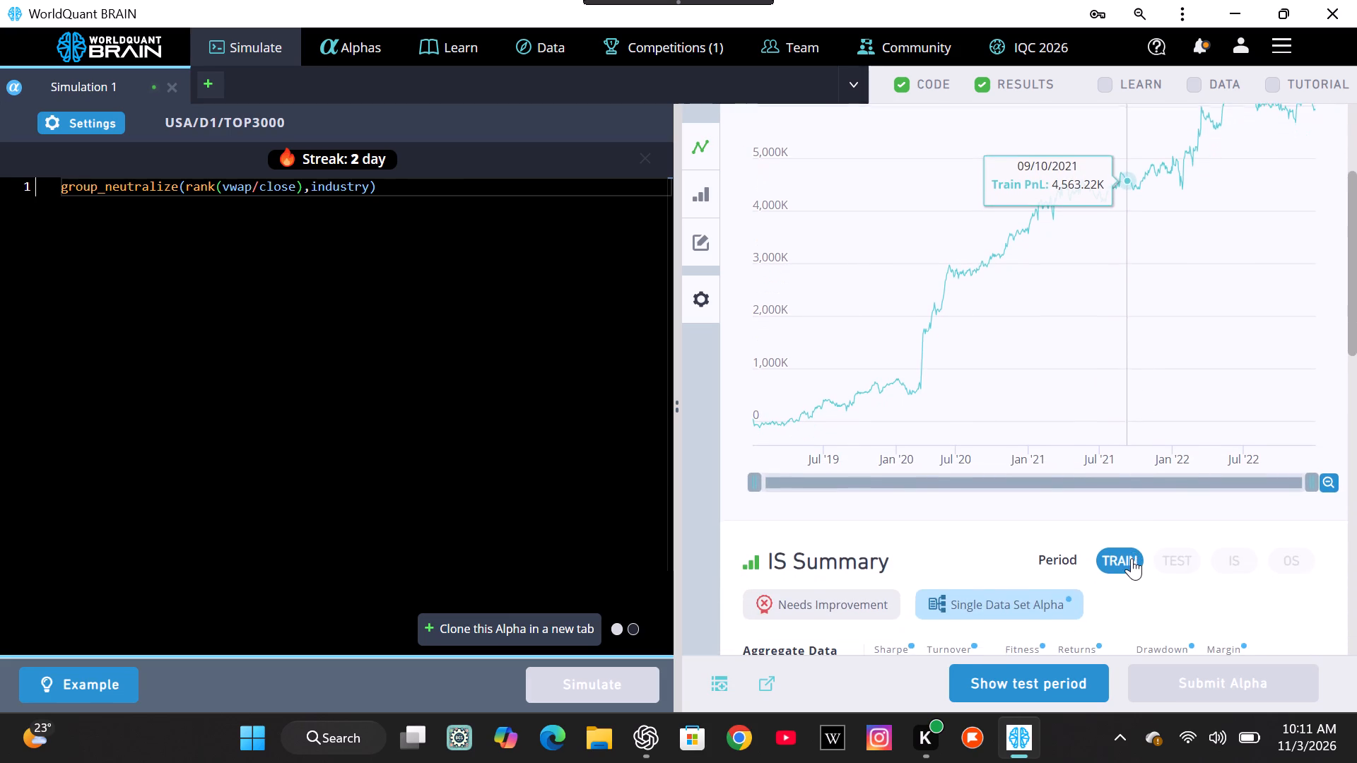
scroll(1132, 558, "down", 2)
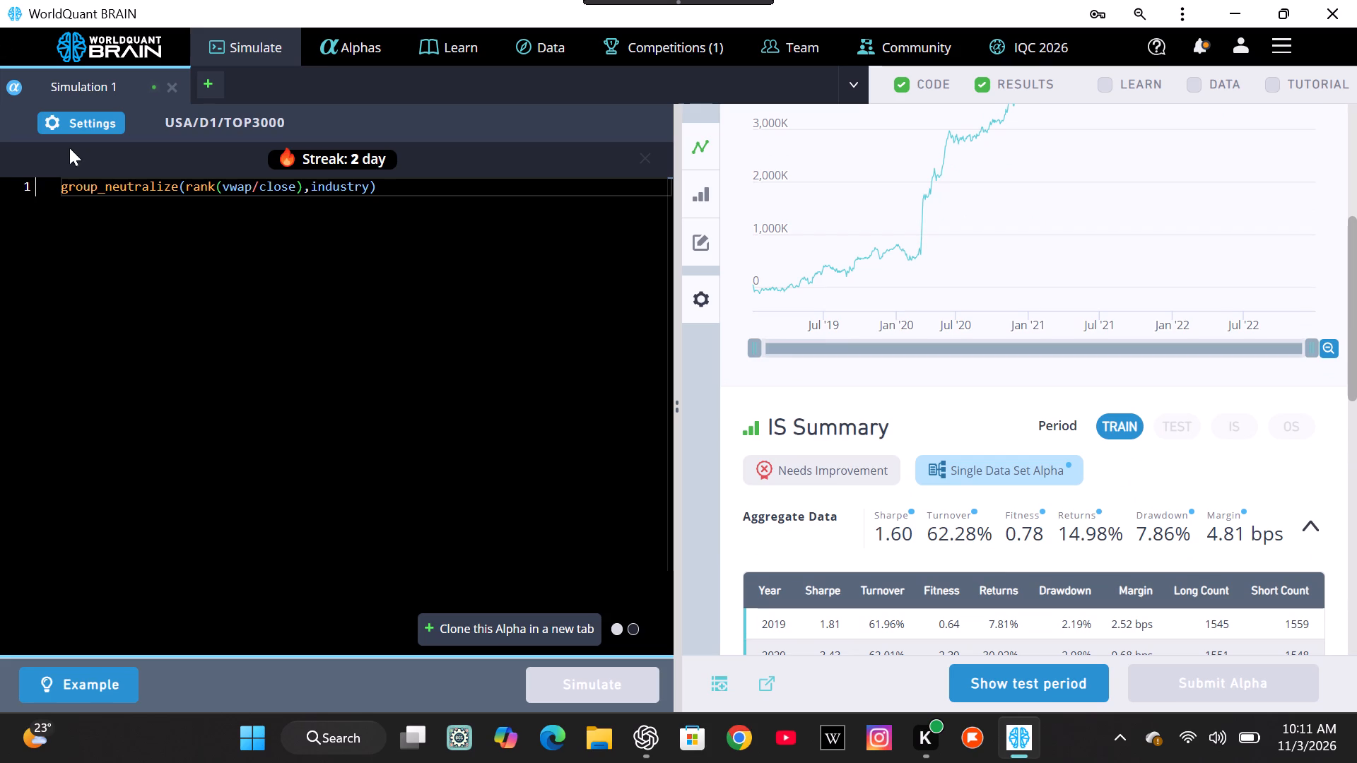
Set the decay to 41 in the Simulation 1 settings and apply it.
left_click(77, 128)
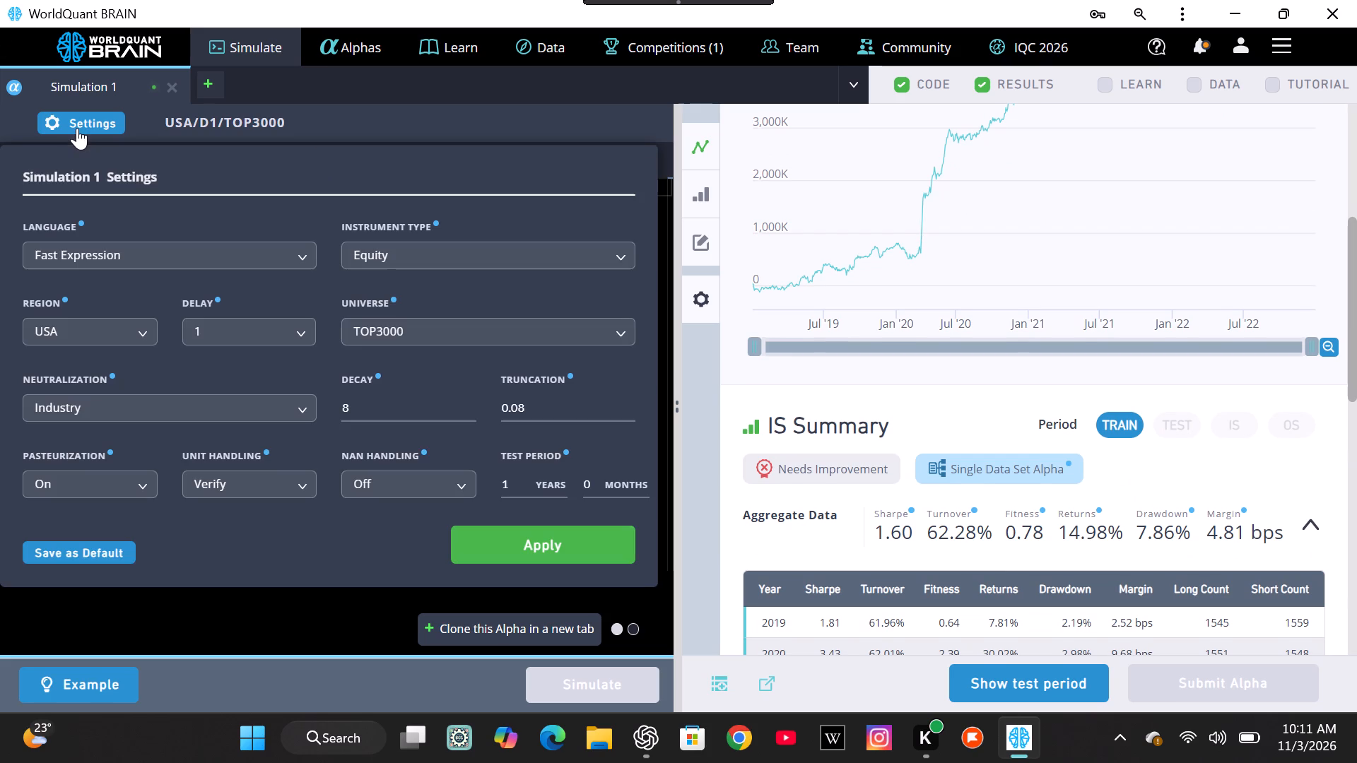
left_click(77, 128)
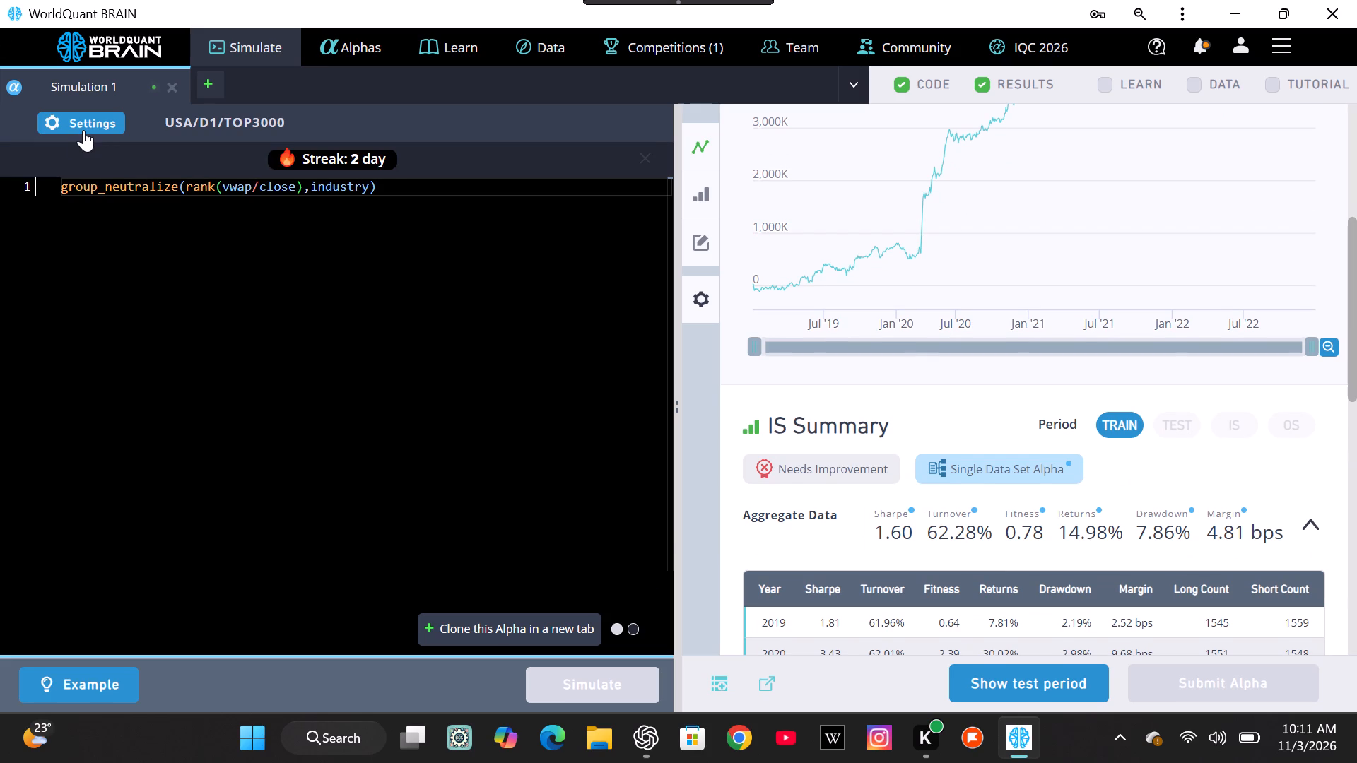
left_click(83, 130)
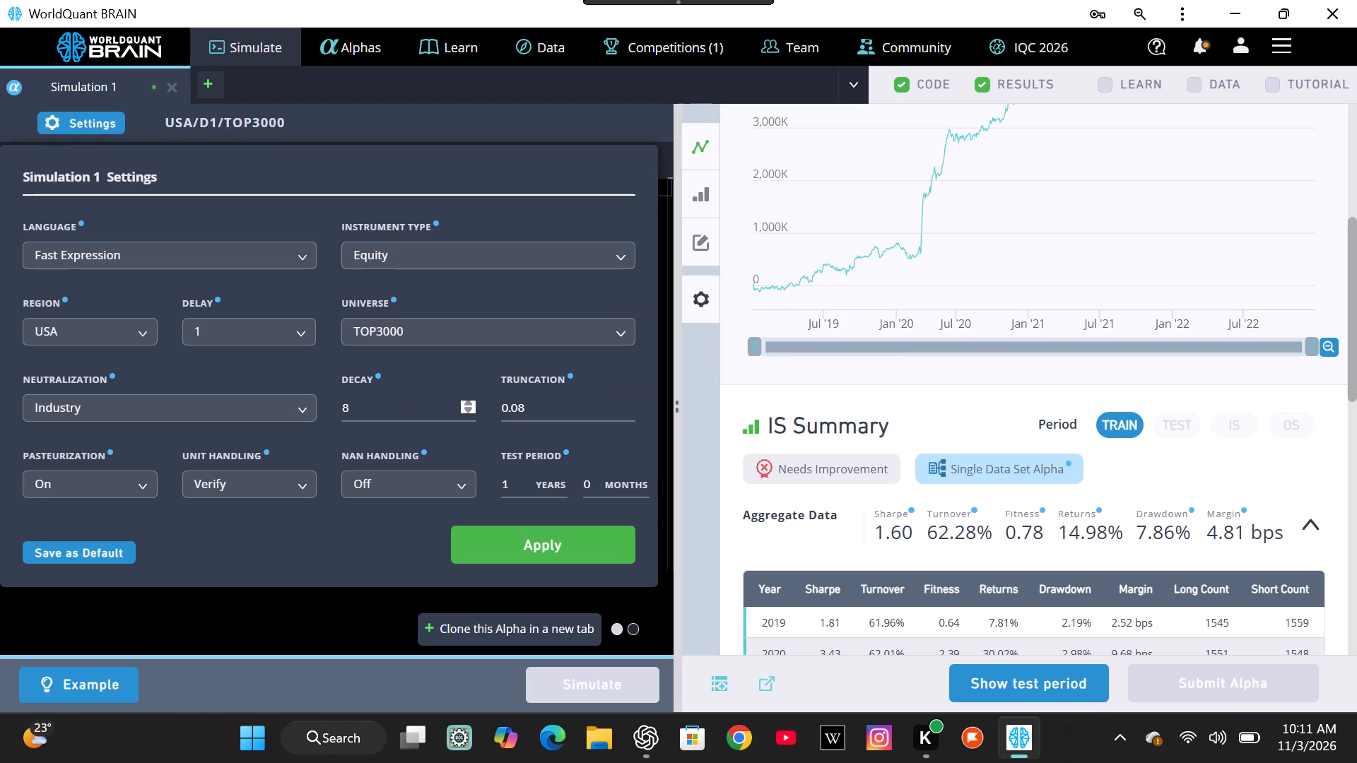
left_click(466, 402)
triple_click(466, 402)
triple_click(466, 402)
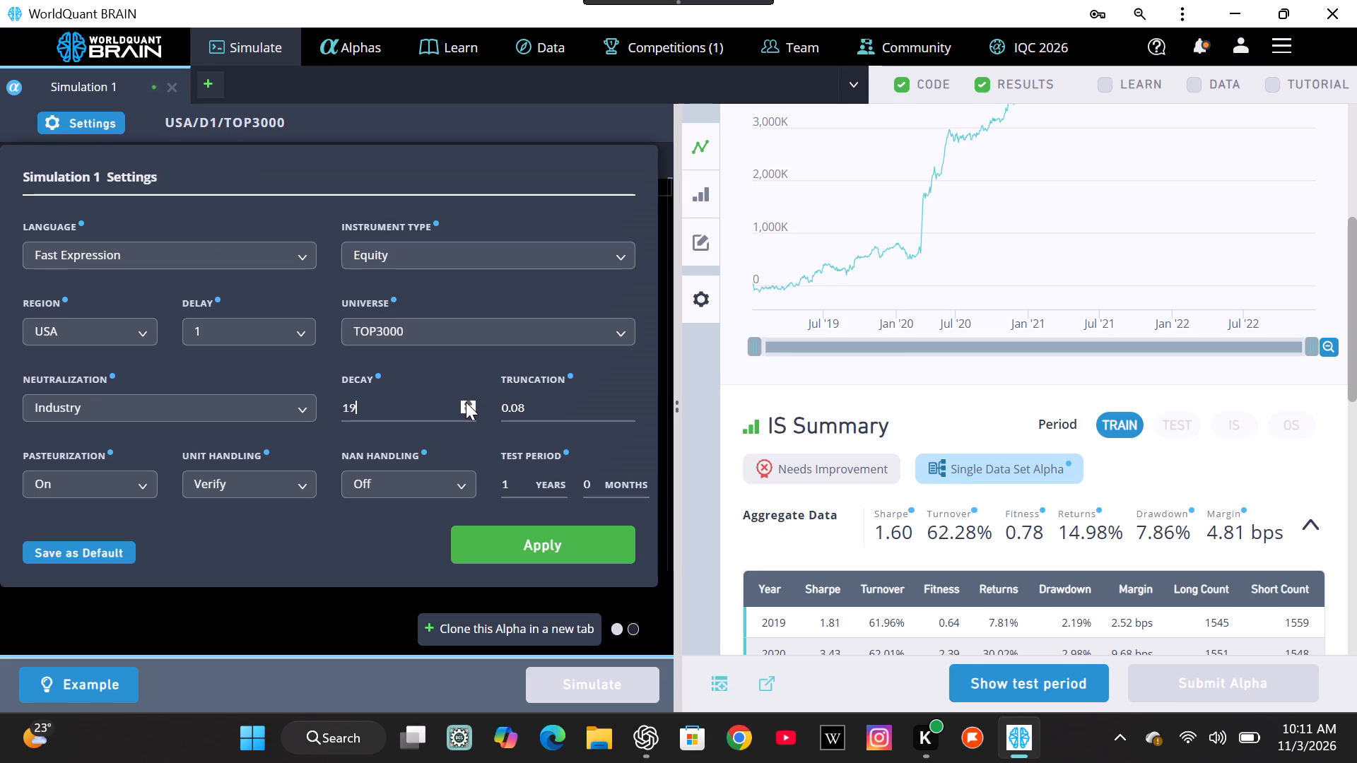
left_click(466, 402)
triple_click(466, 402)
triple_click(466, 402)
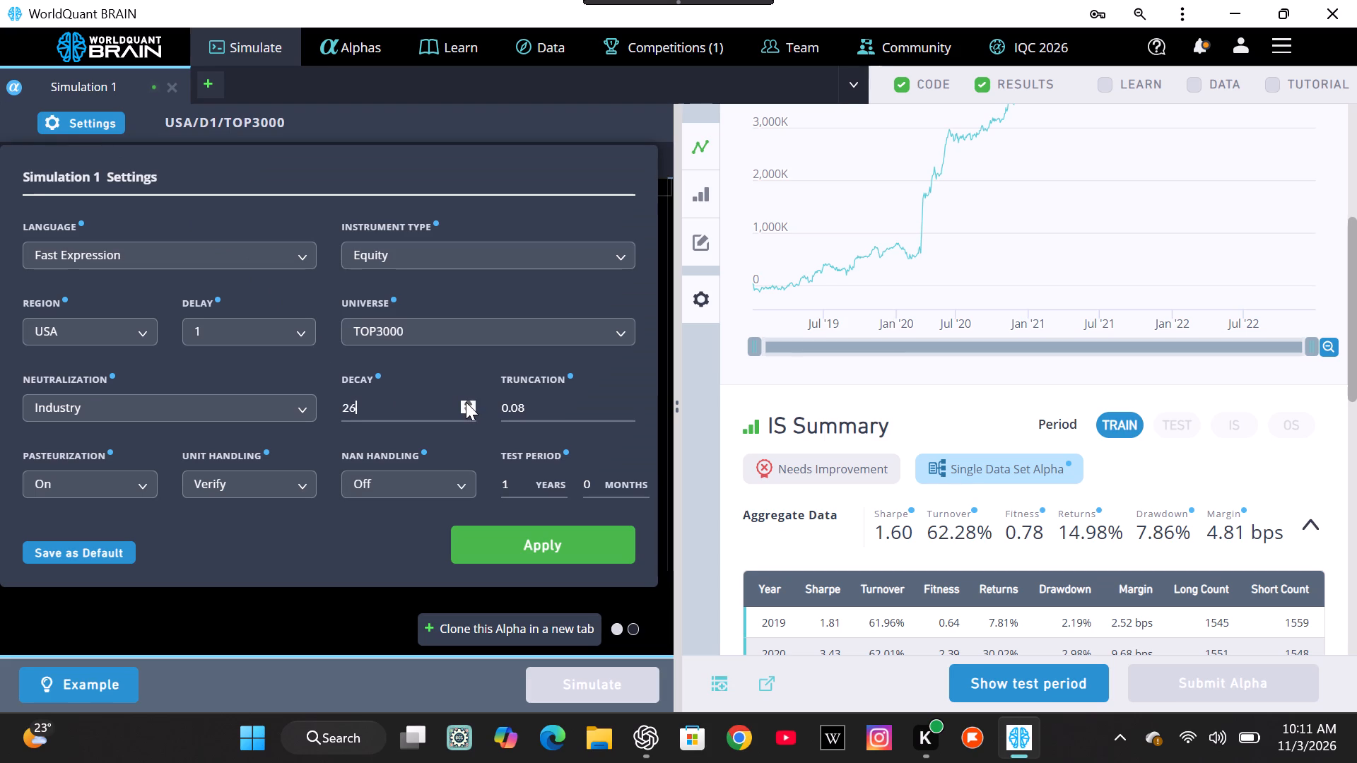
triple_click(466, 402)
triple_click(466, 402)
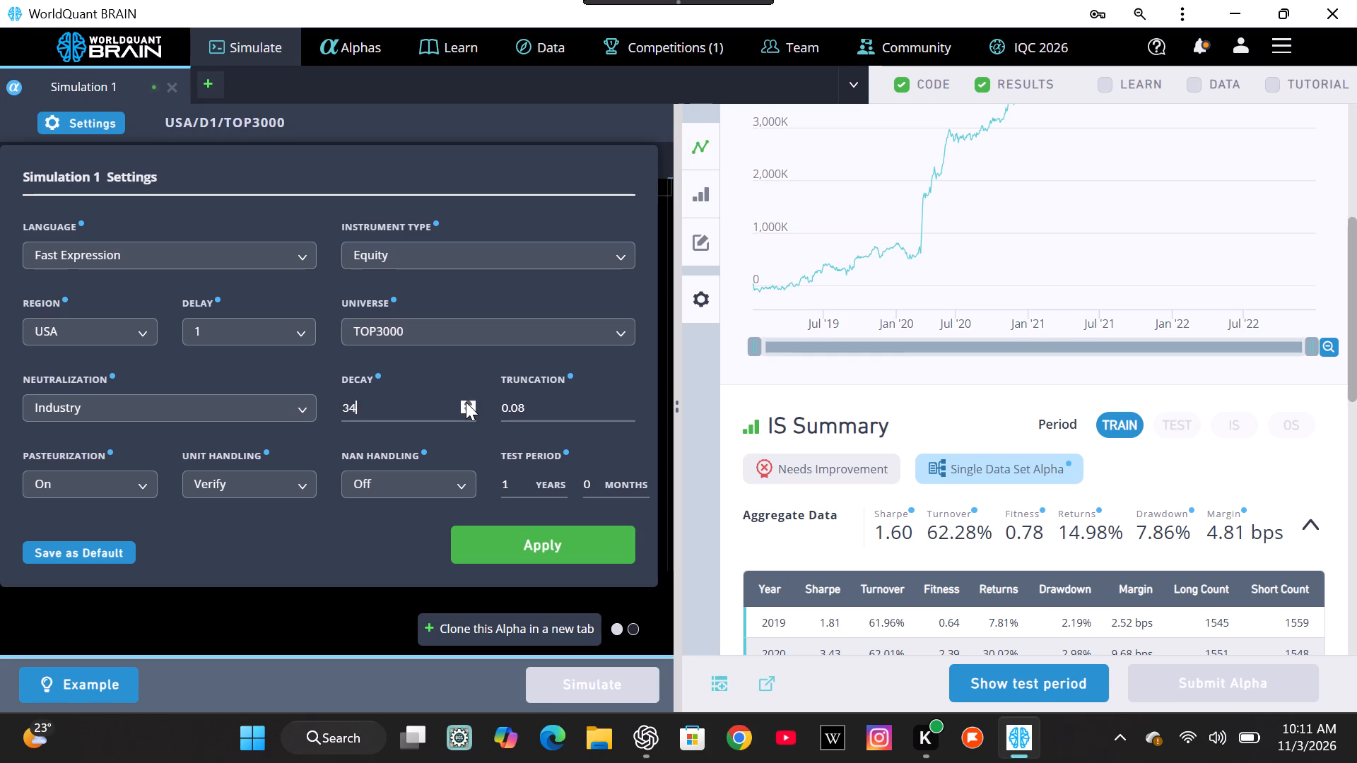
double_click(466, 402)
triple_click(466, 402)
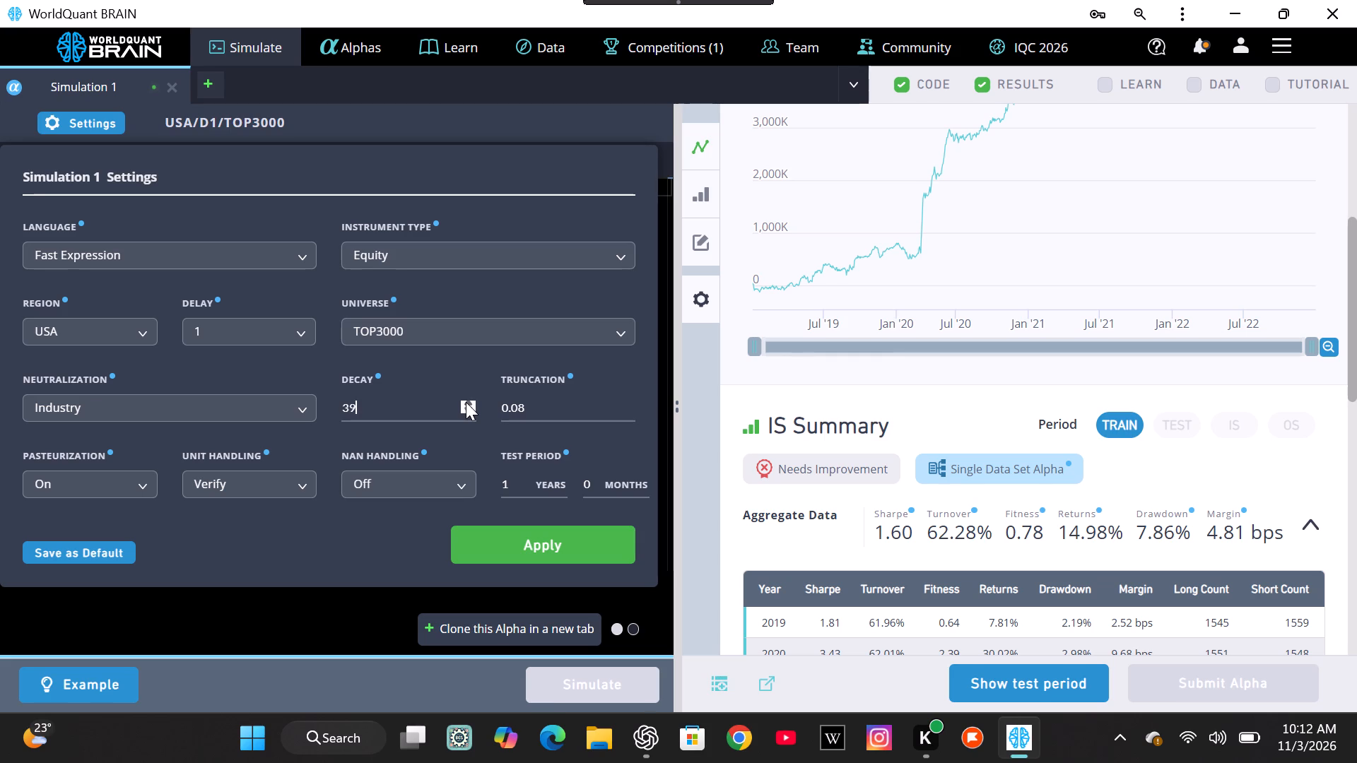
left_click(466, 402)
left_click(466, 402)
left_click(510, 542)
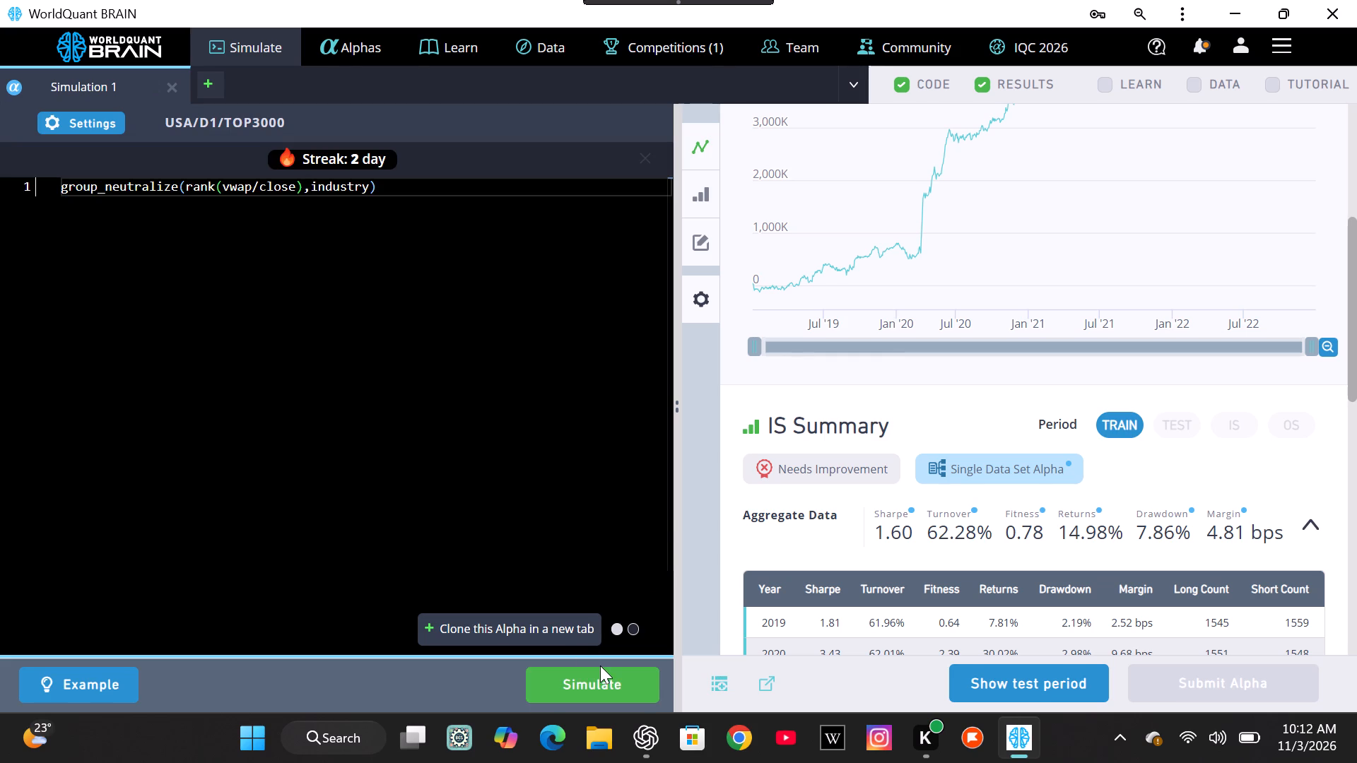
Run the simulation of the industry-neutralized vwap/close alpha with decay 41.
left_click(592, 674)
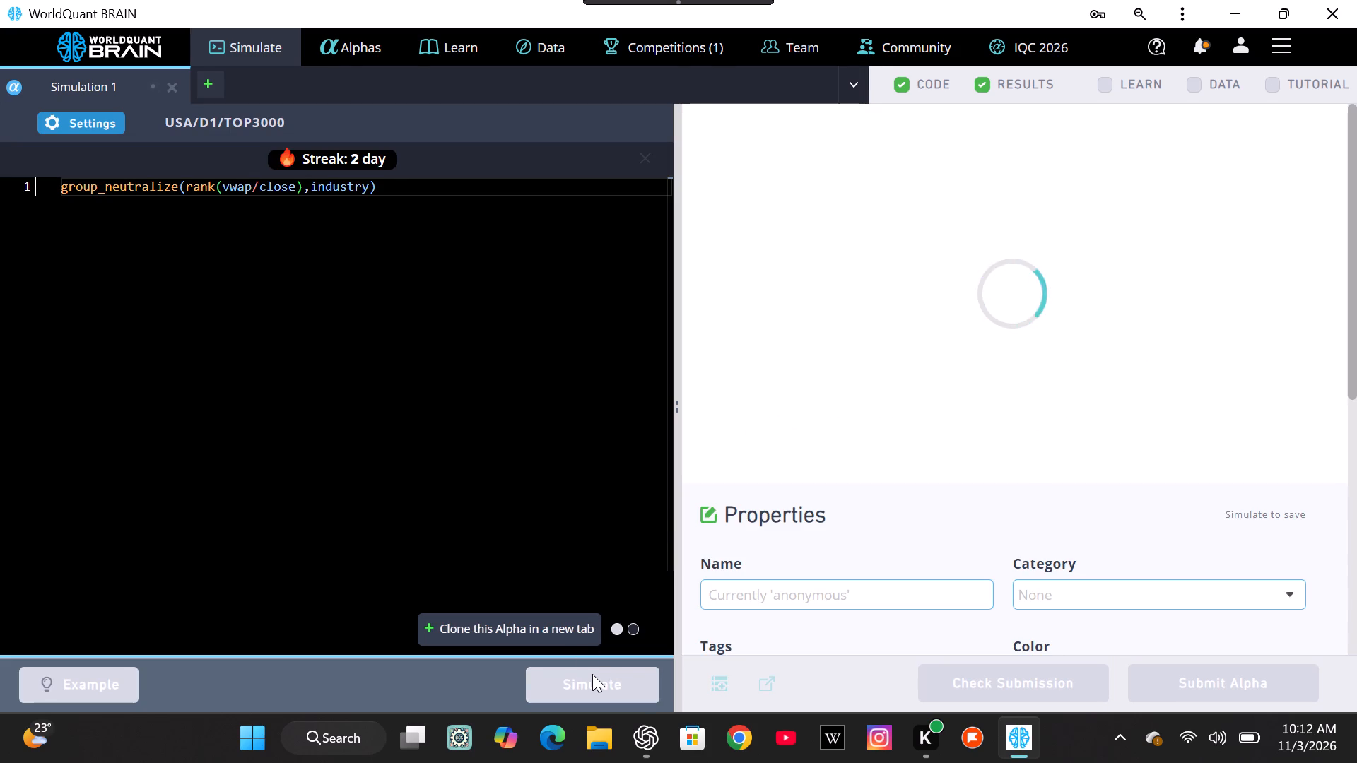
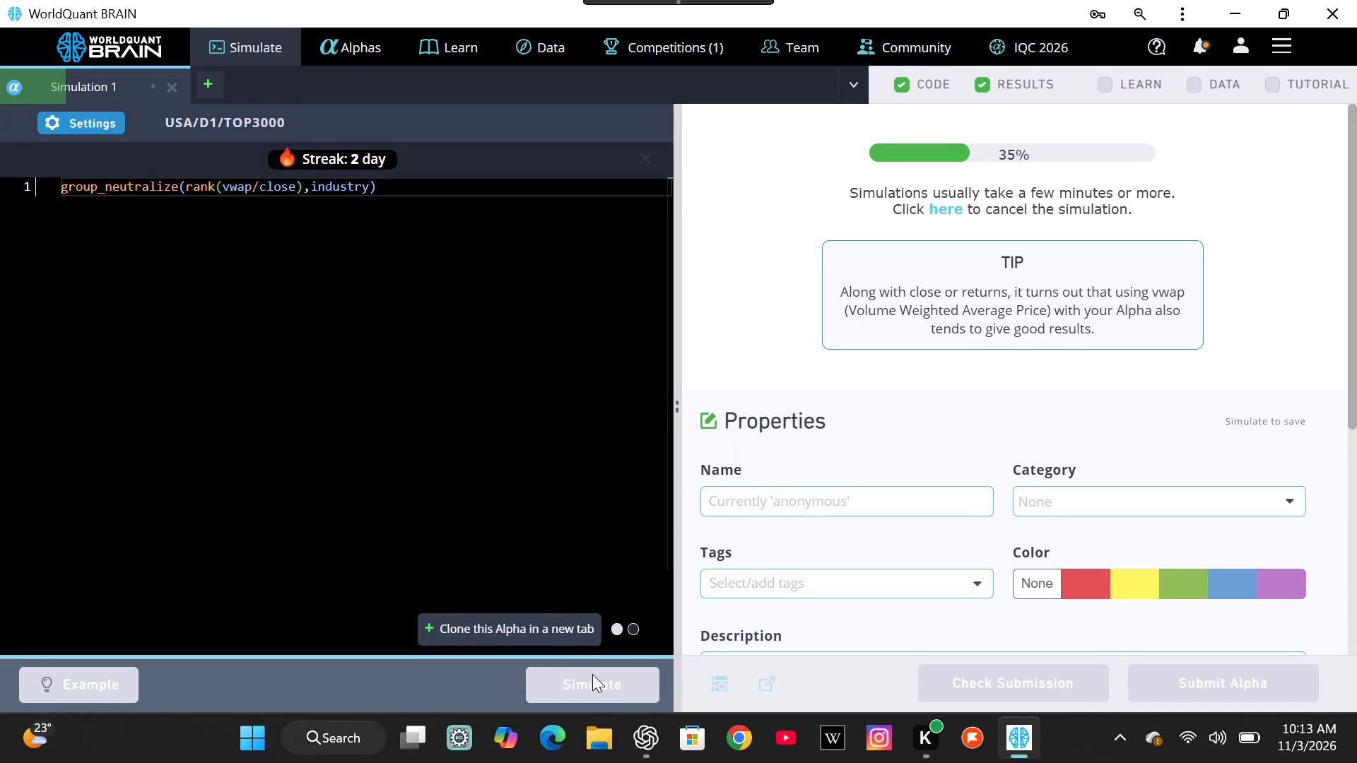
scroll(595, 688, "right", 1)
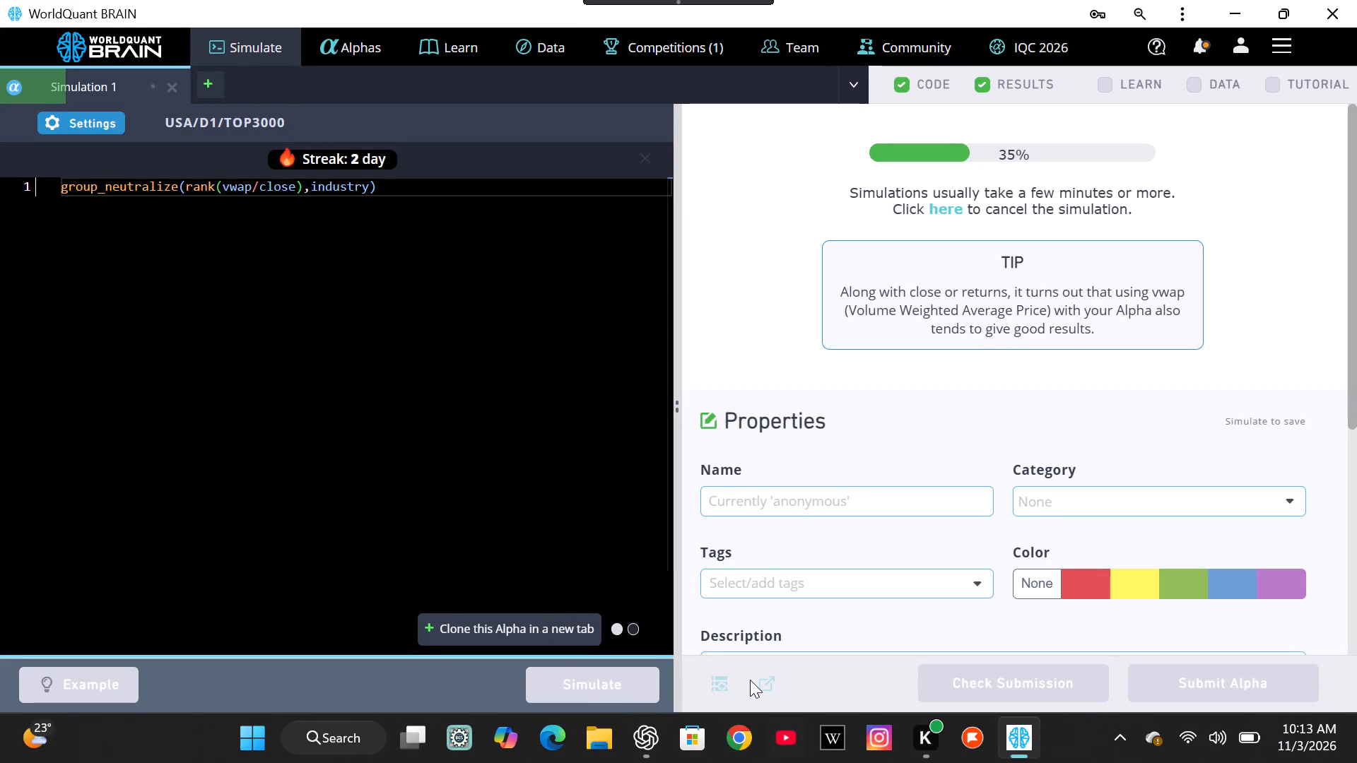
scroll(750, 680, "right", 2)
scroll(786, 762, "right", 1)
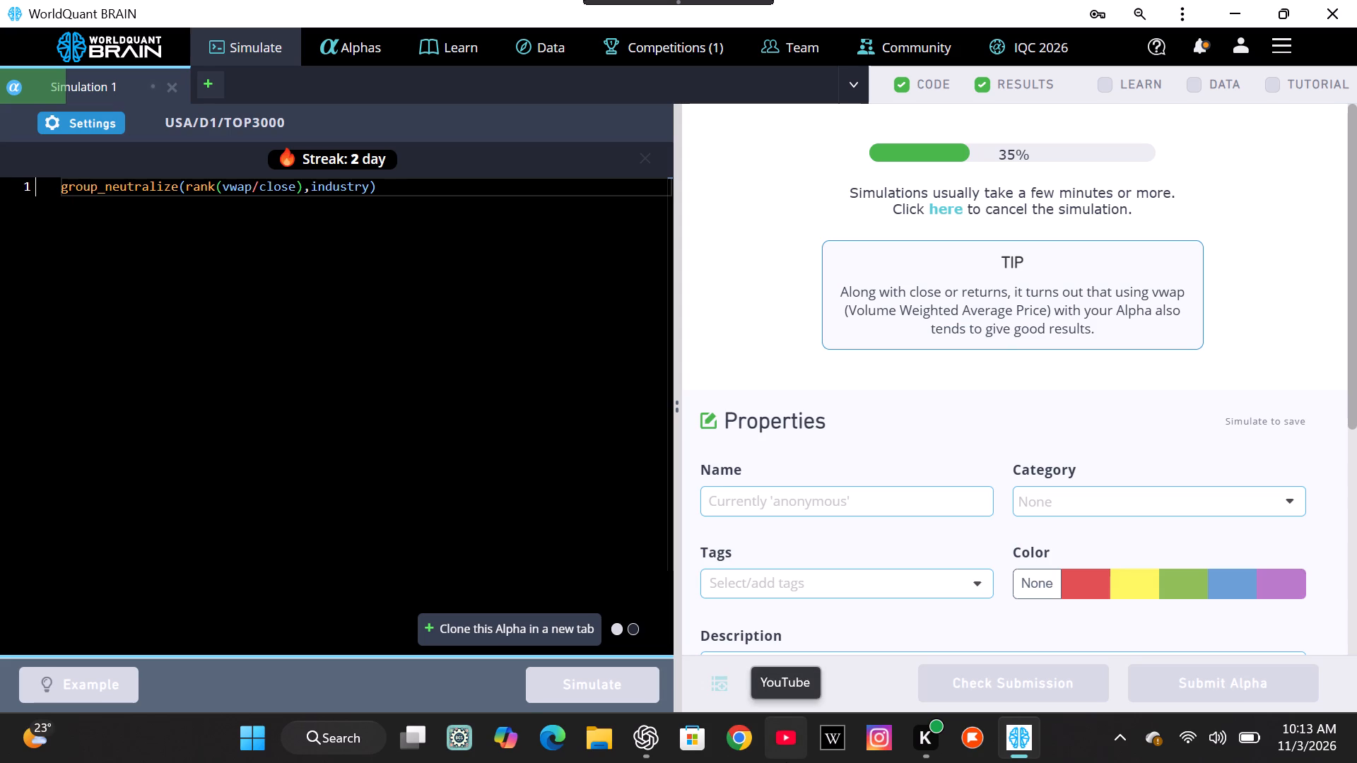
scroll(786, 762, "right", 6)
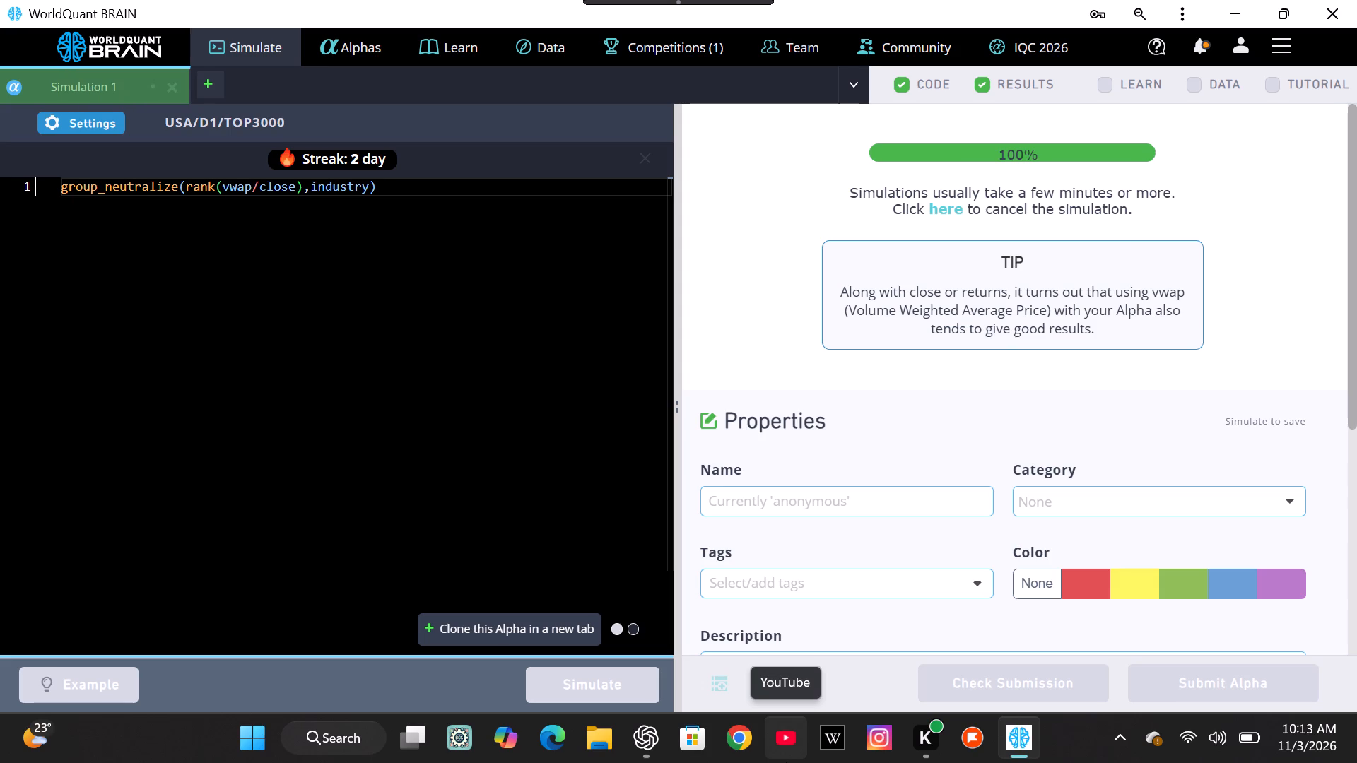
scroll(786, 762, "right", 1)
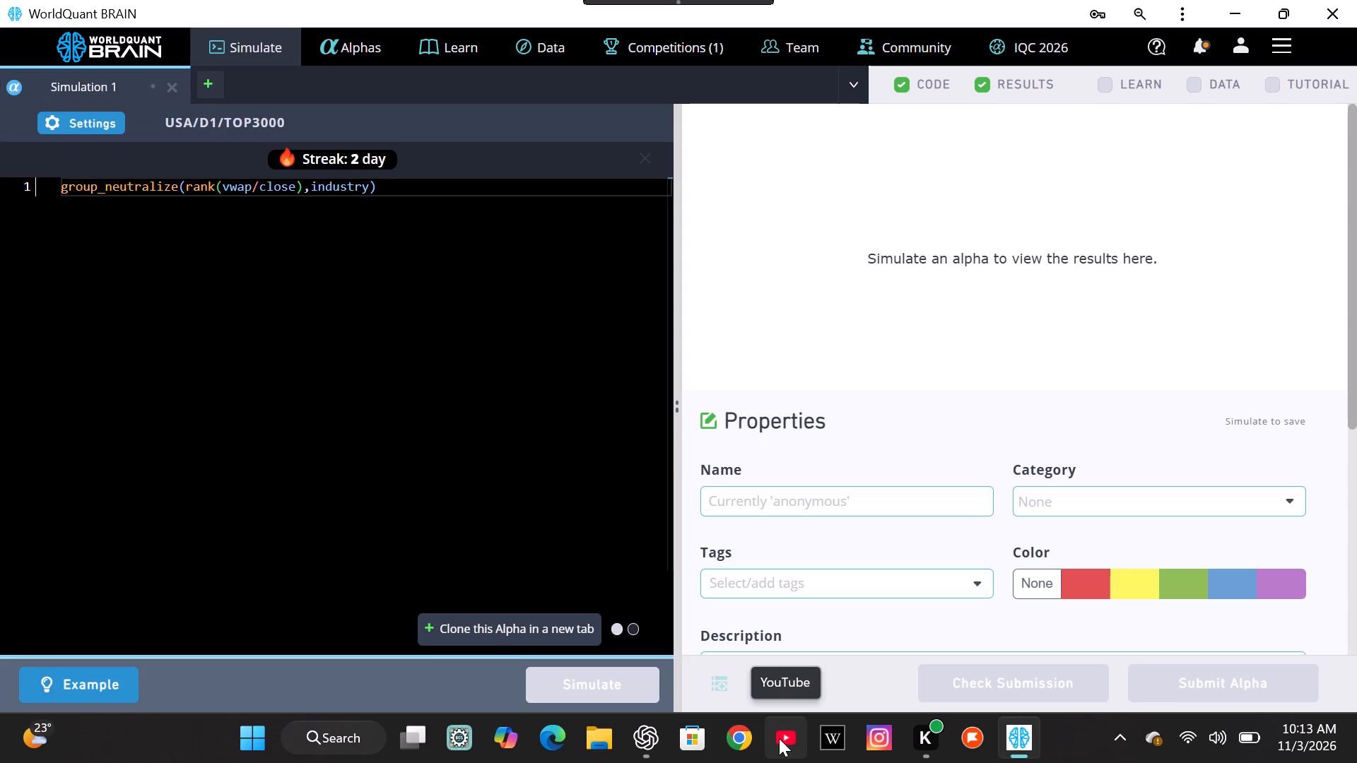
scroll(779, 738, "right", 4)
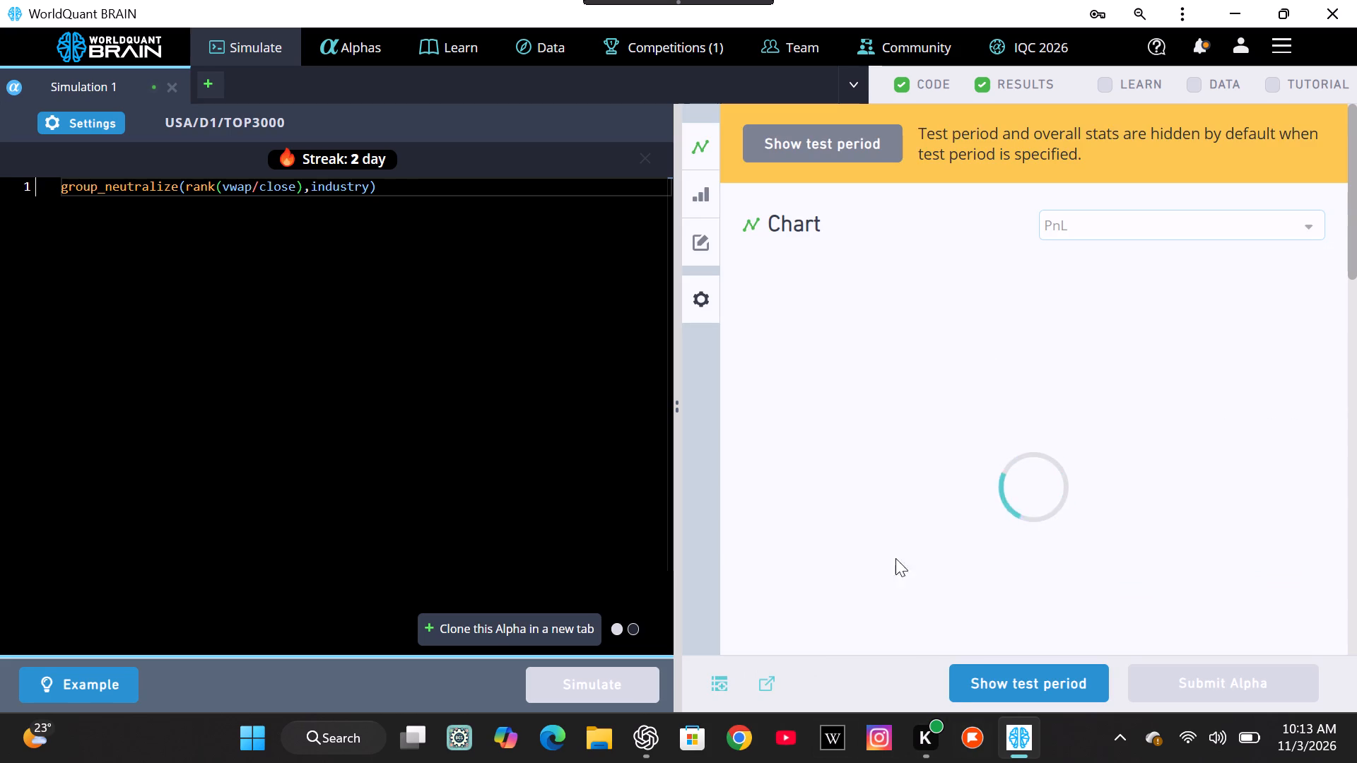